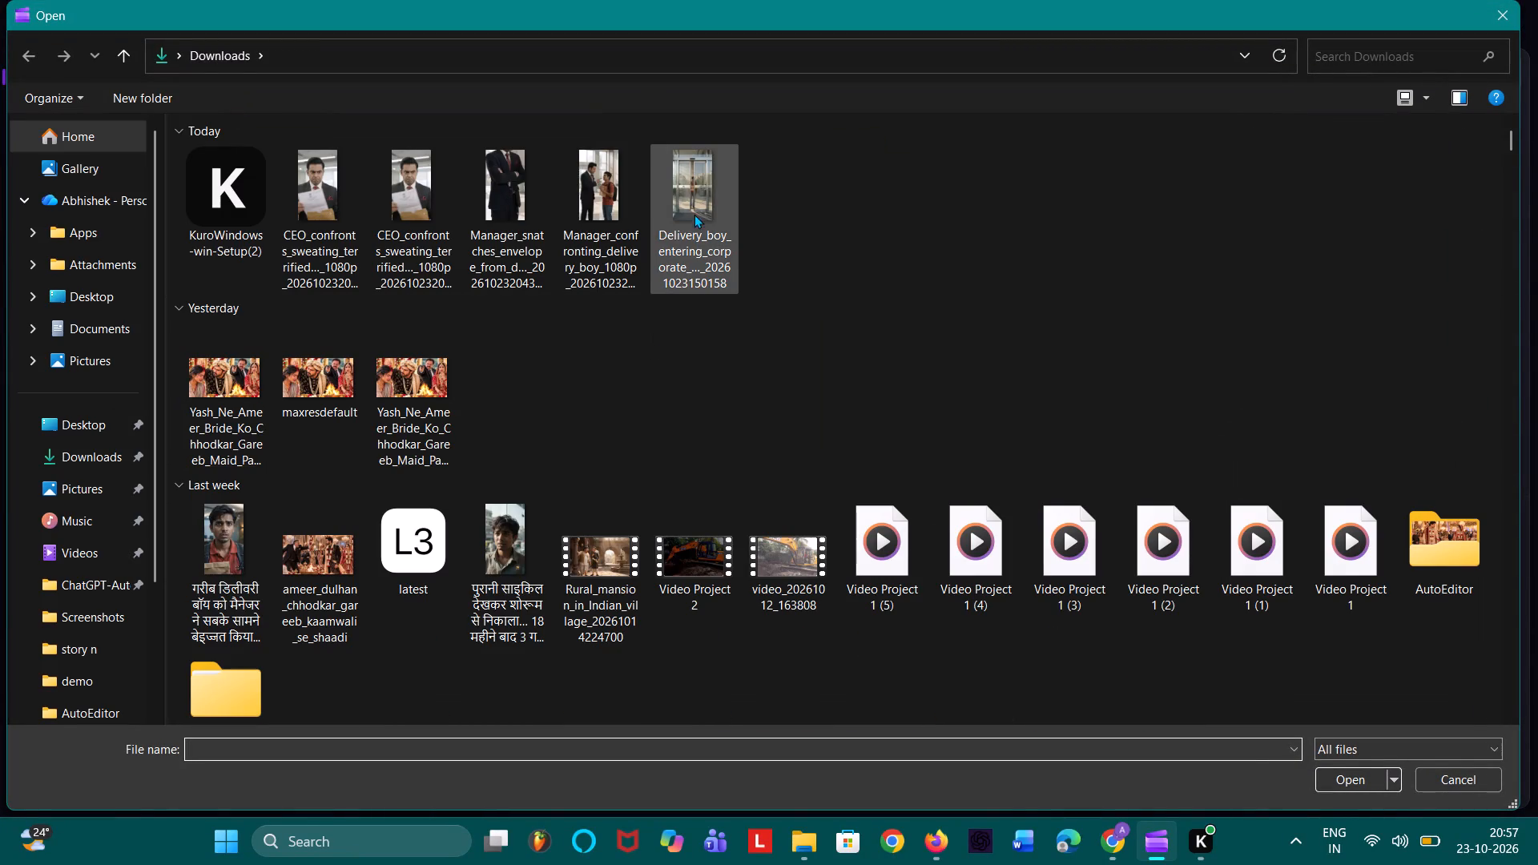
{"action": "left_click", "coordinate": [705, 195]}
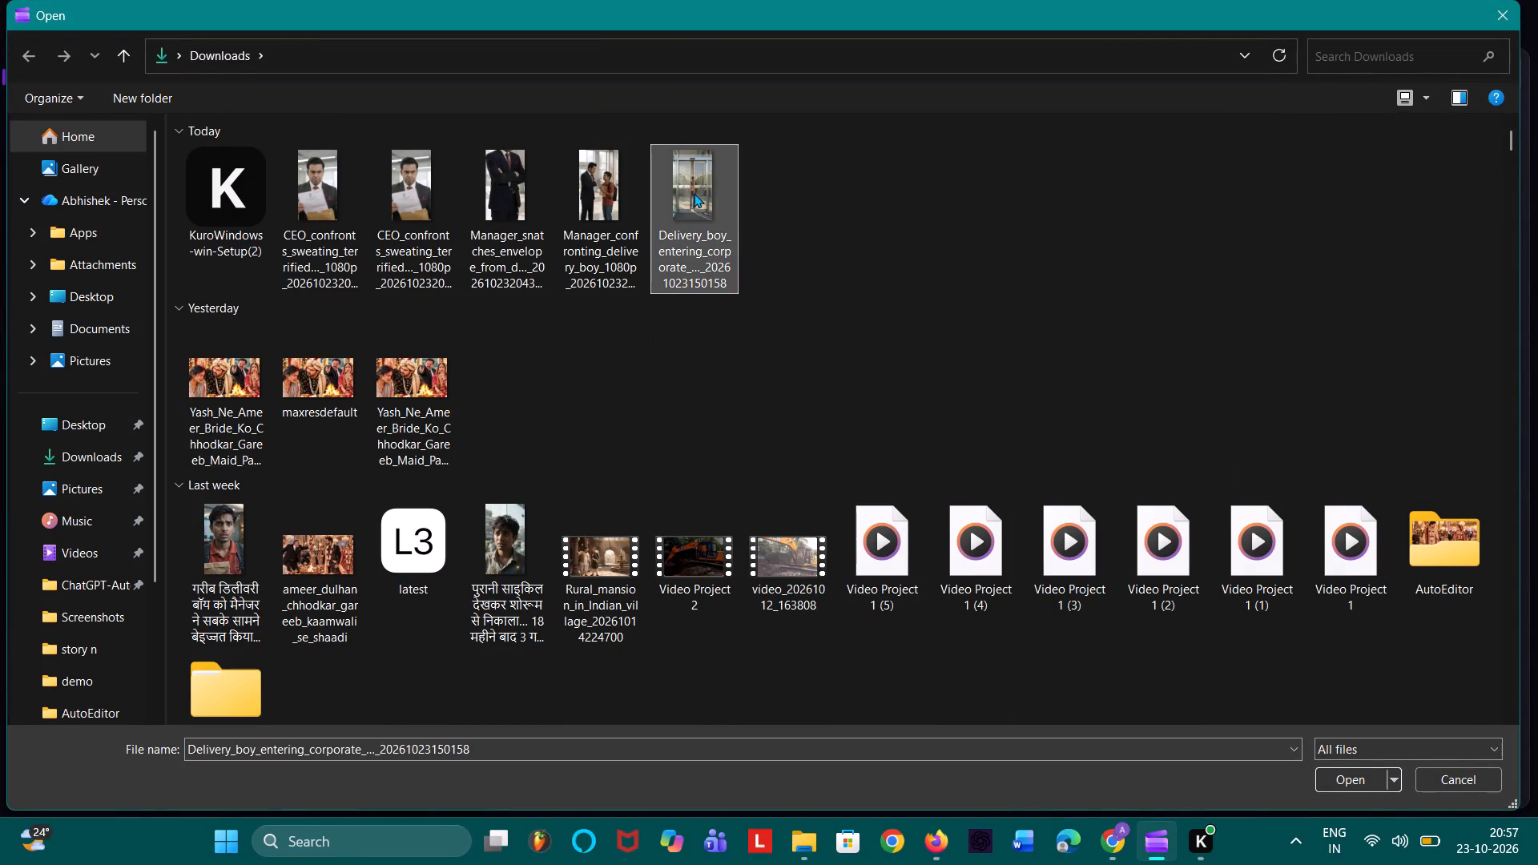
{"action": "left_click", "coordinate": [614, 197], "text": "ctrl"}
{"action": "left_click", "coordinate": [501, 191], "text": "ctrl"}
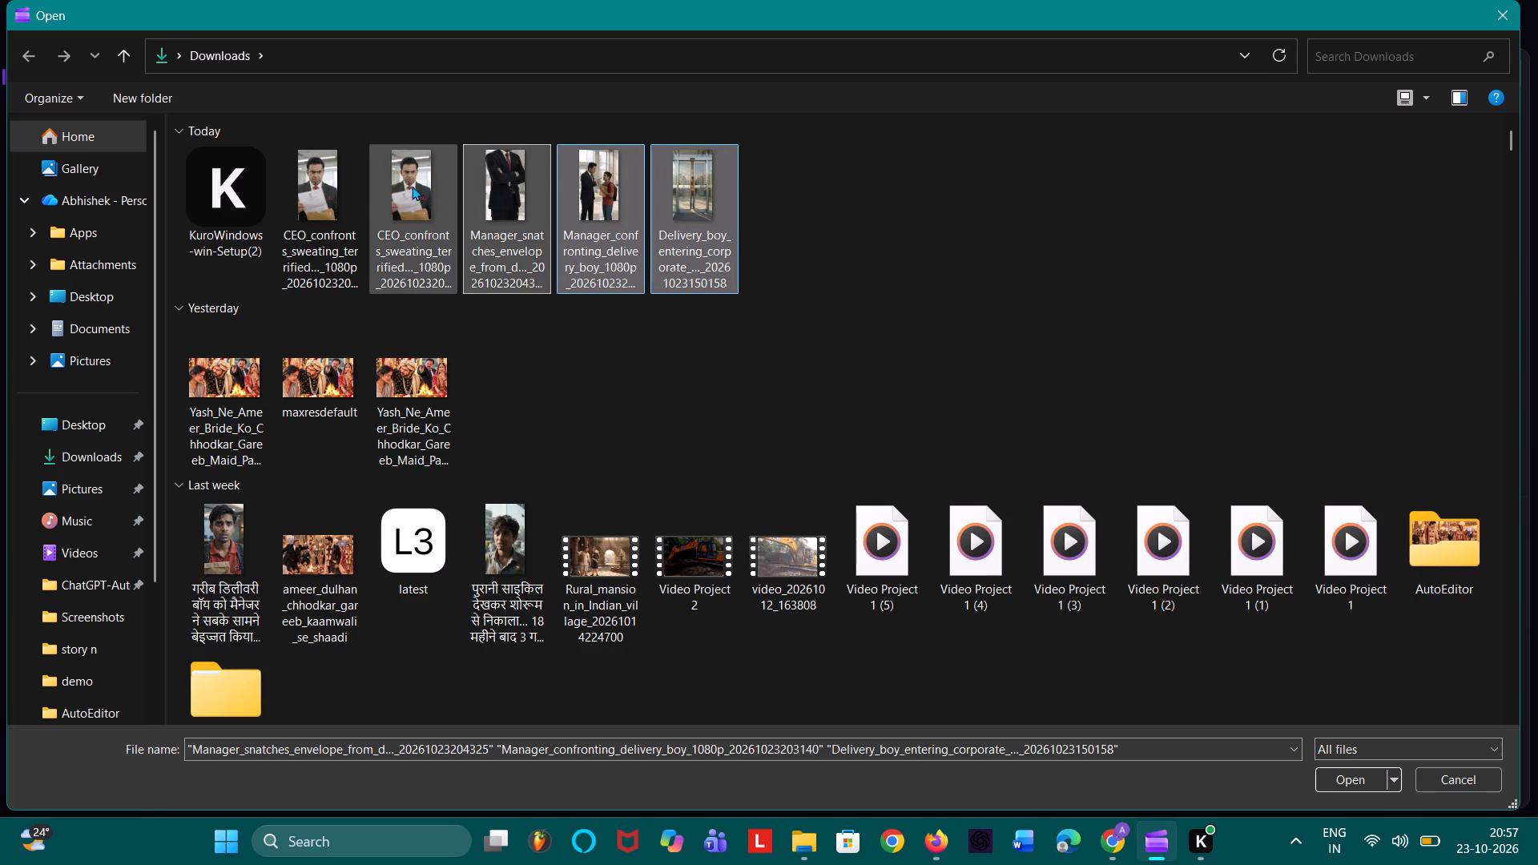
{"action": "left_click", "coordinate": [407, 186], "text": "ctrl"}
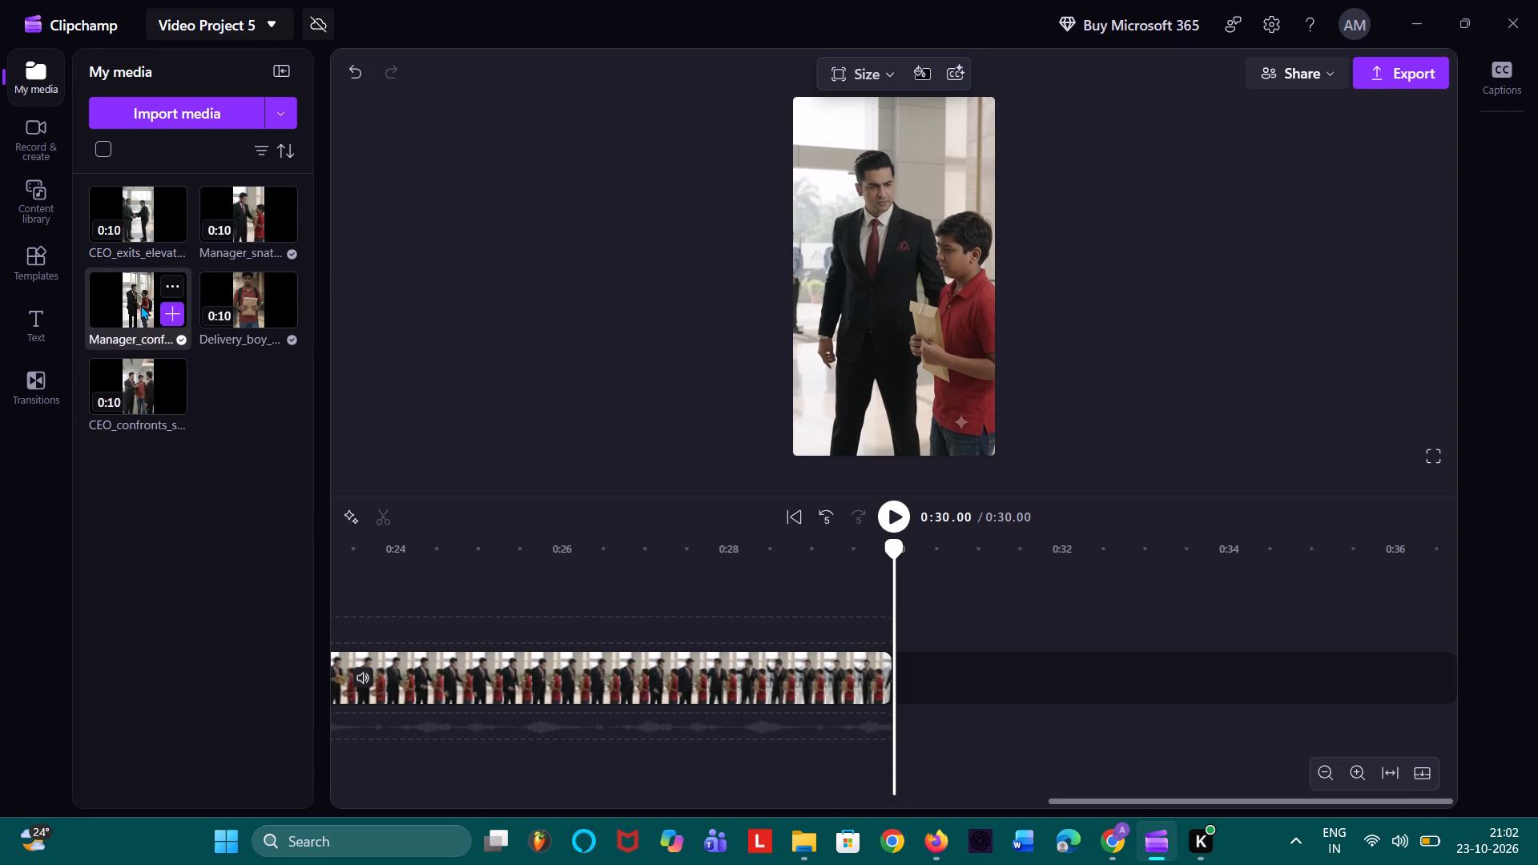
{"action": "left_click", "coordinate": [167, 222]}
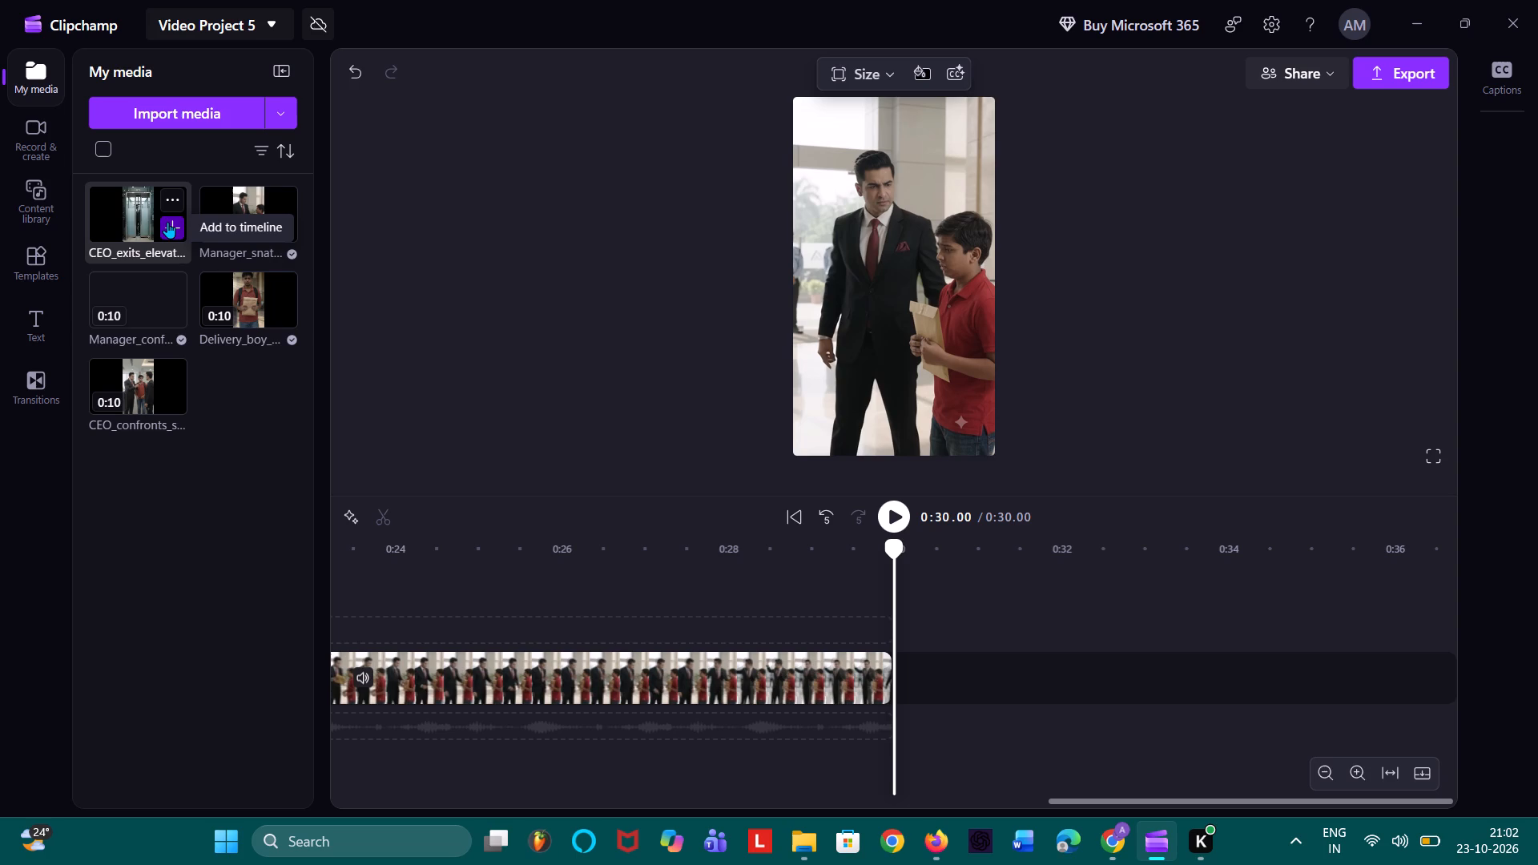
Play back the CEO exits elevator clip from just before its start to the end of the timeline.
{"action": "left_click", "coordinate": [872, 605]}
{"action": "key", "text": "space"}
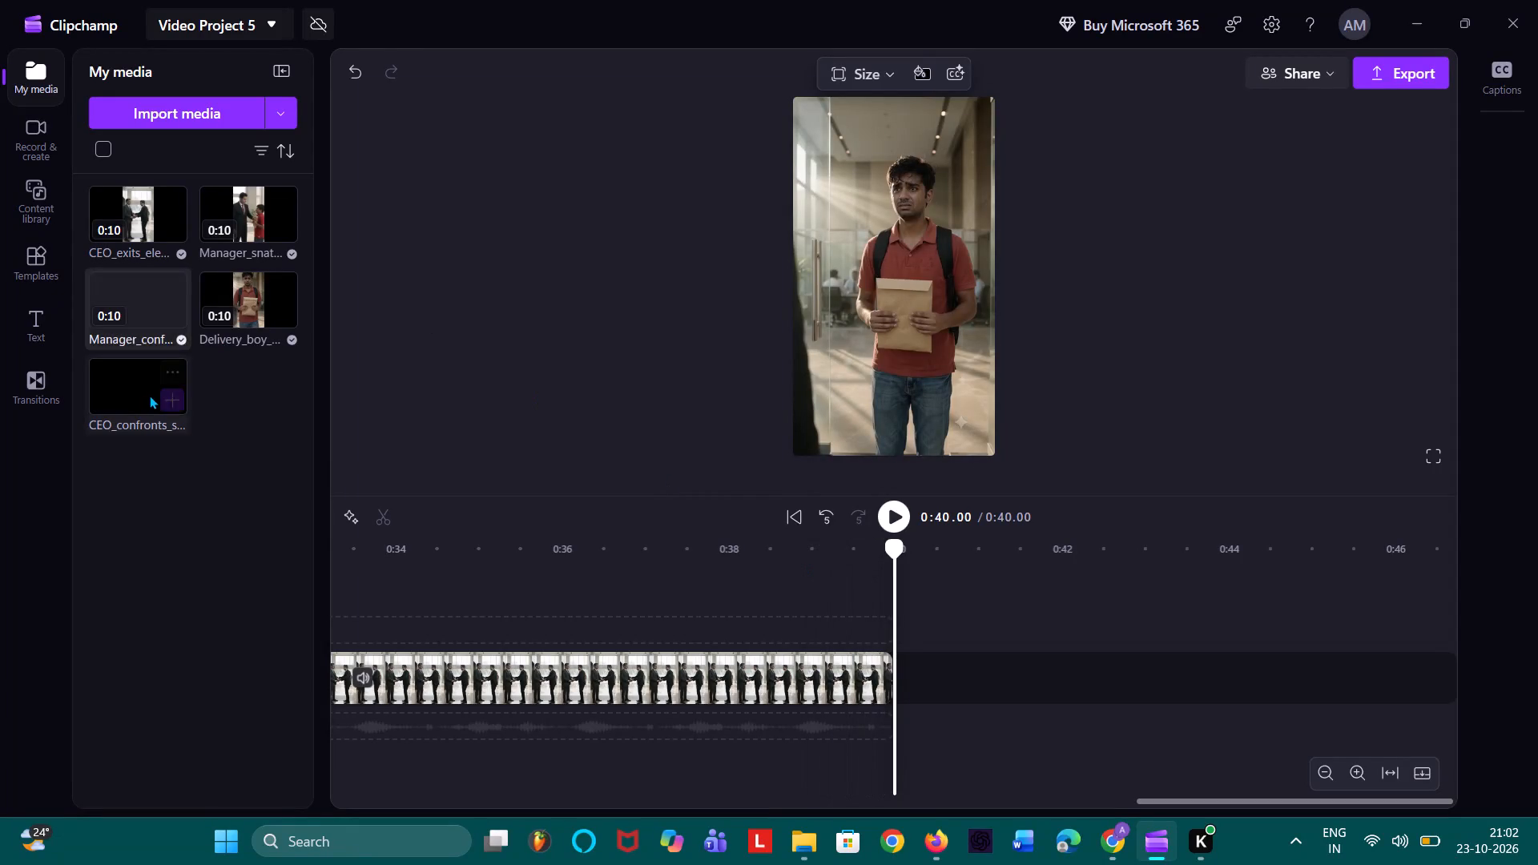
Add the CEO confronts clip to the timeline after the CEO exits elevator clip.
{"action": "left_click", "coordinate": [179, 403]}
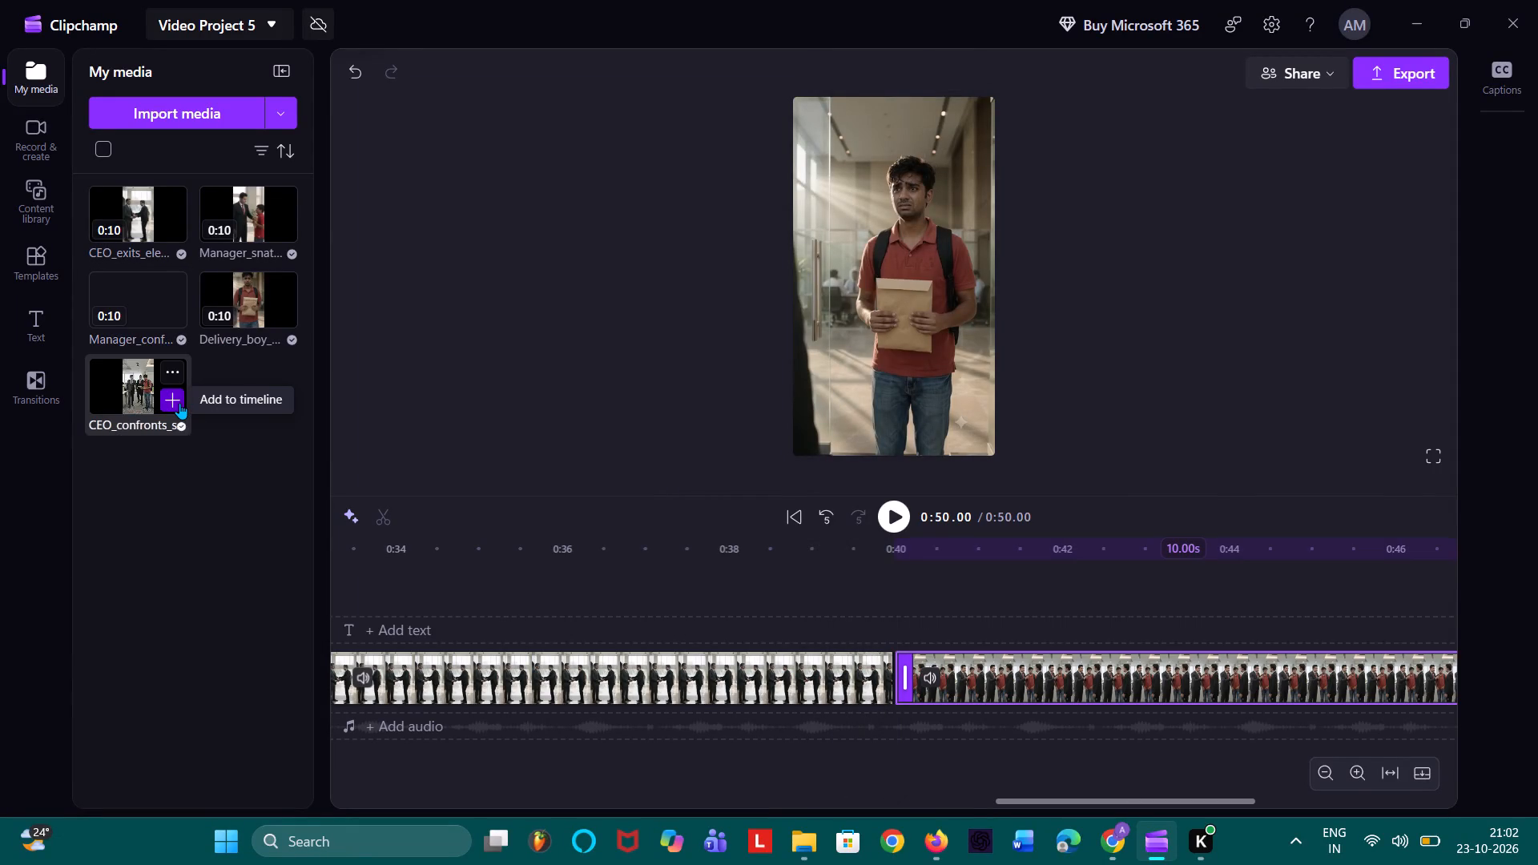
Play back the CEO confronts clip from just before its start, at about 39.5 seconds, to the timeline's end.
{"action": "left_click", "coordinate": [853, 639]}
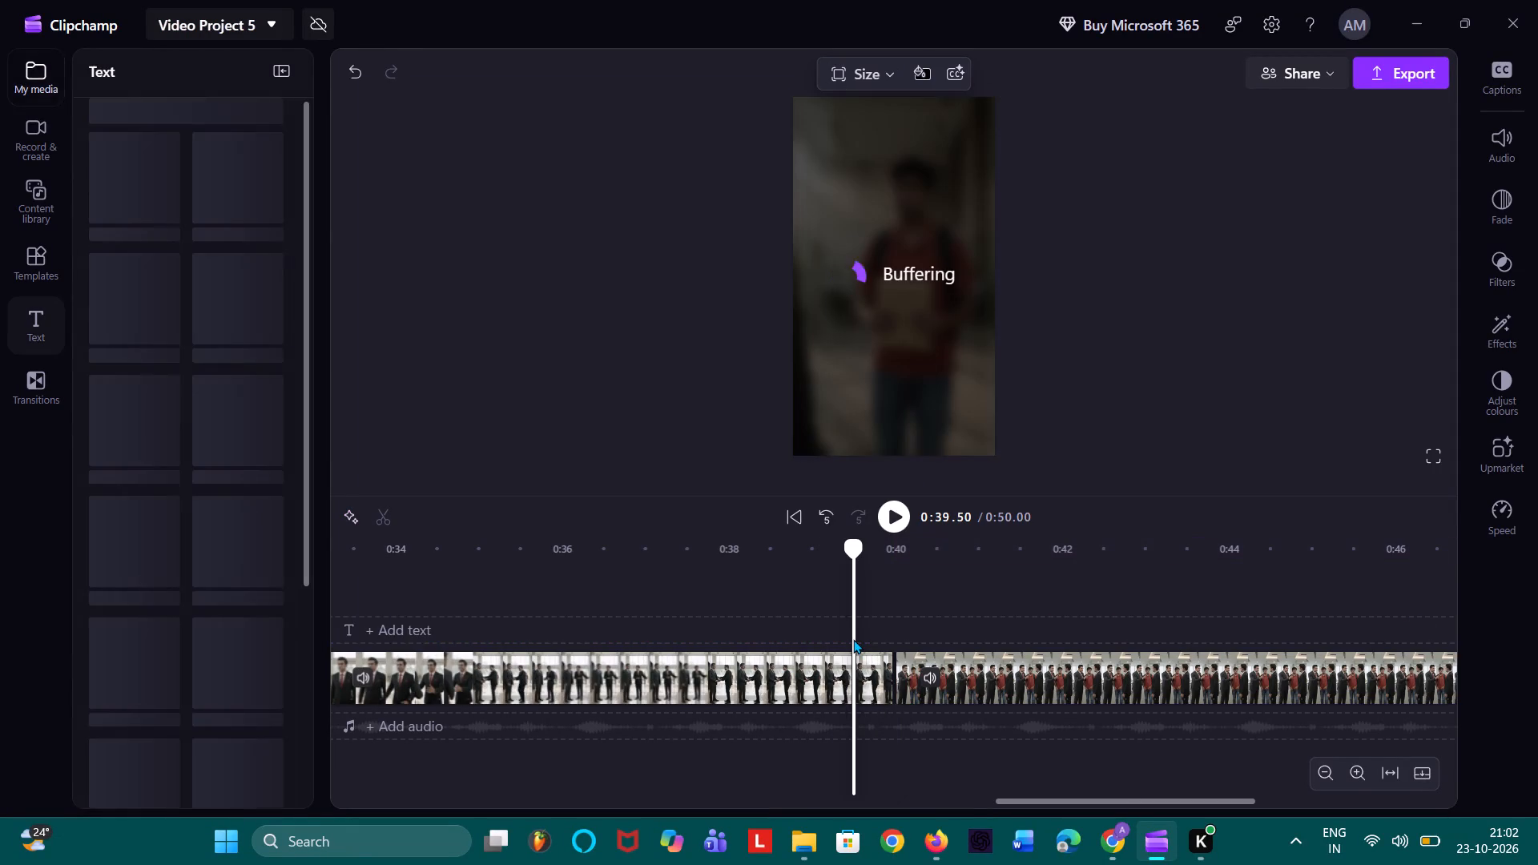
{"action": "key", "text": "space"}
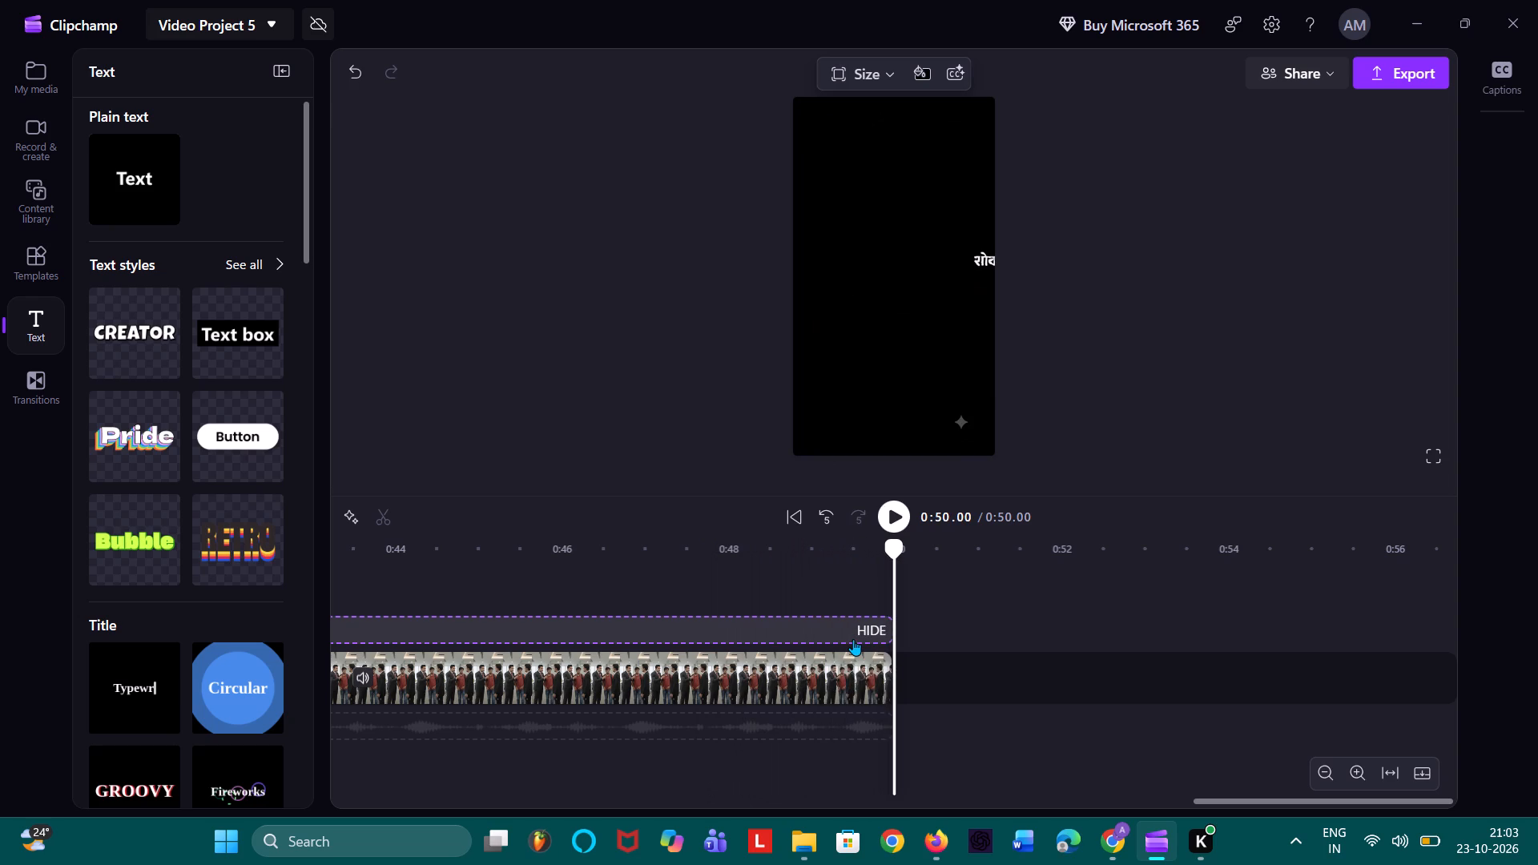
{"action": "left_click", "coordinate": [12, 72]}
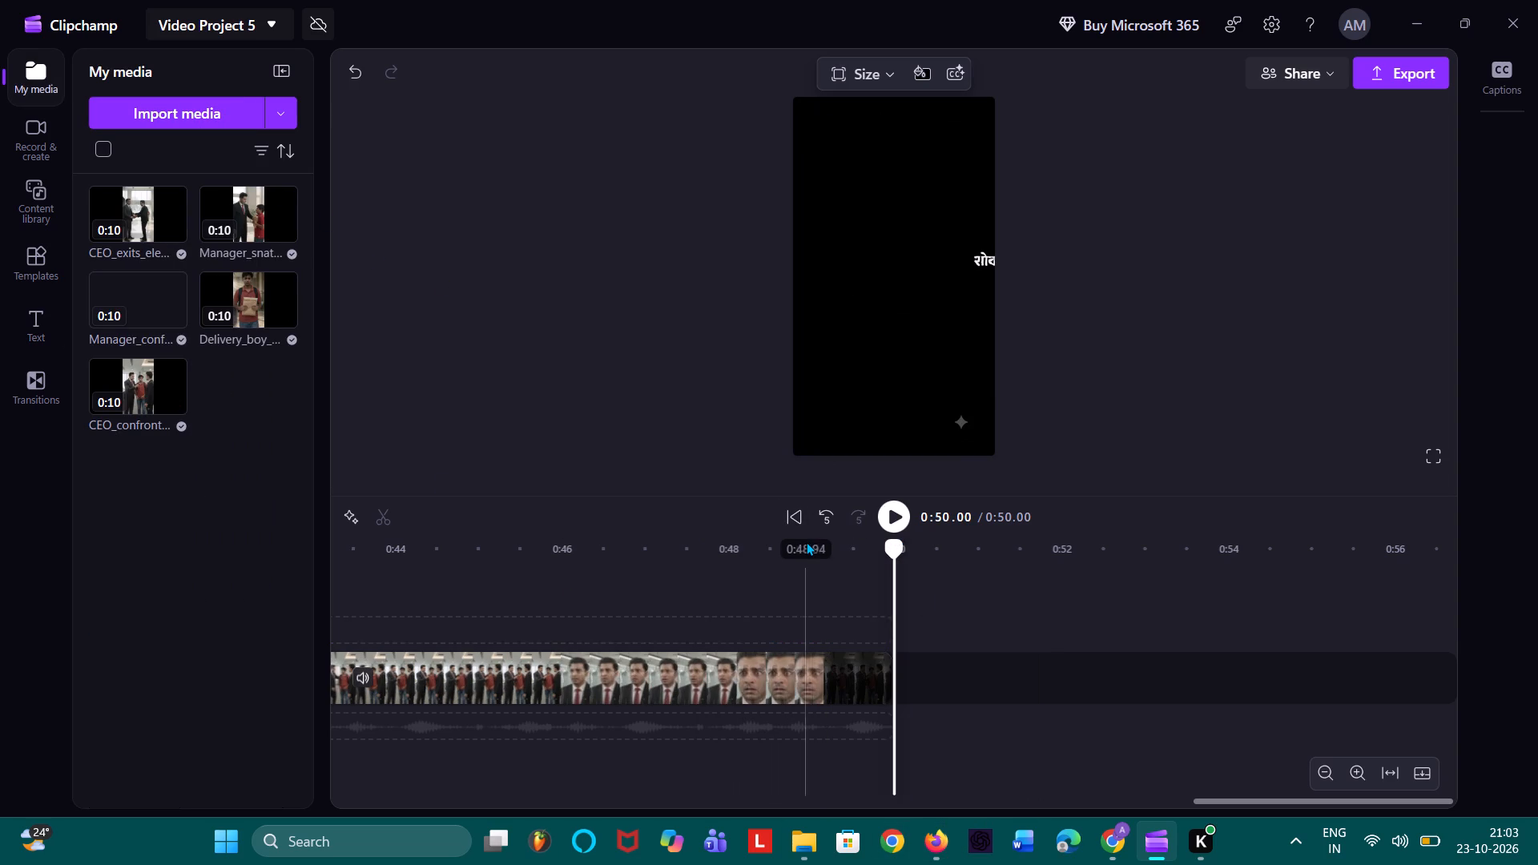
Step back through the timeline from its end to the opening of the CEO exits elevator clip, at about 31 seconds.
{"action": "scroll", "coordinate": [805, 545], "scroll_direction": "right", "scroll_amount": 8}
{"action": "left_click_drag", "start_coordinate": [885, 549], "coordinate": [512, 609]}
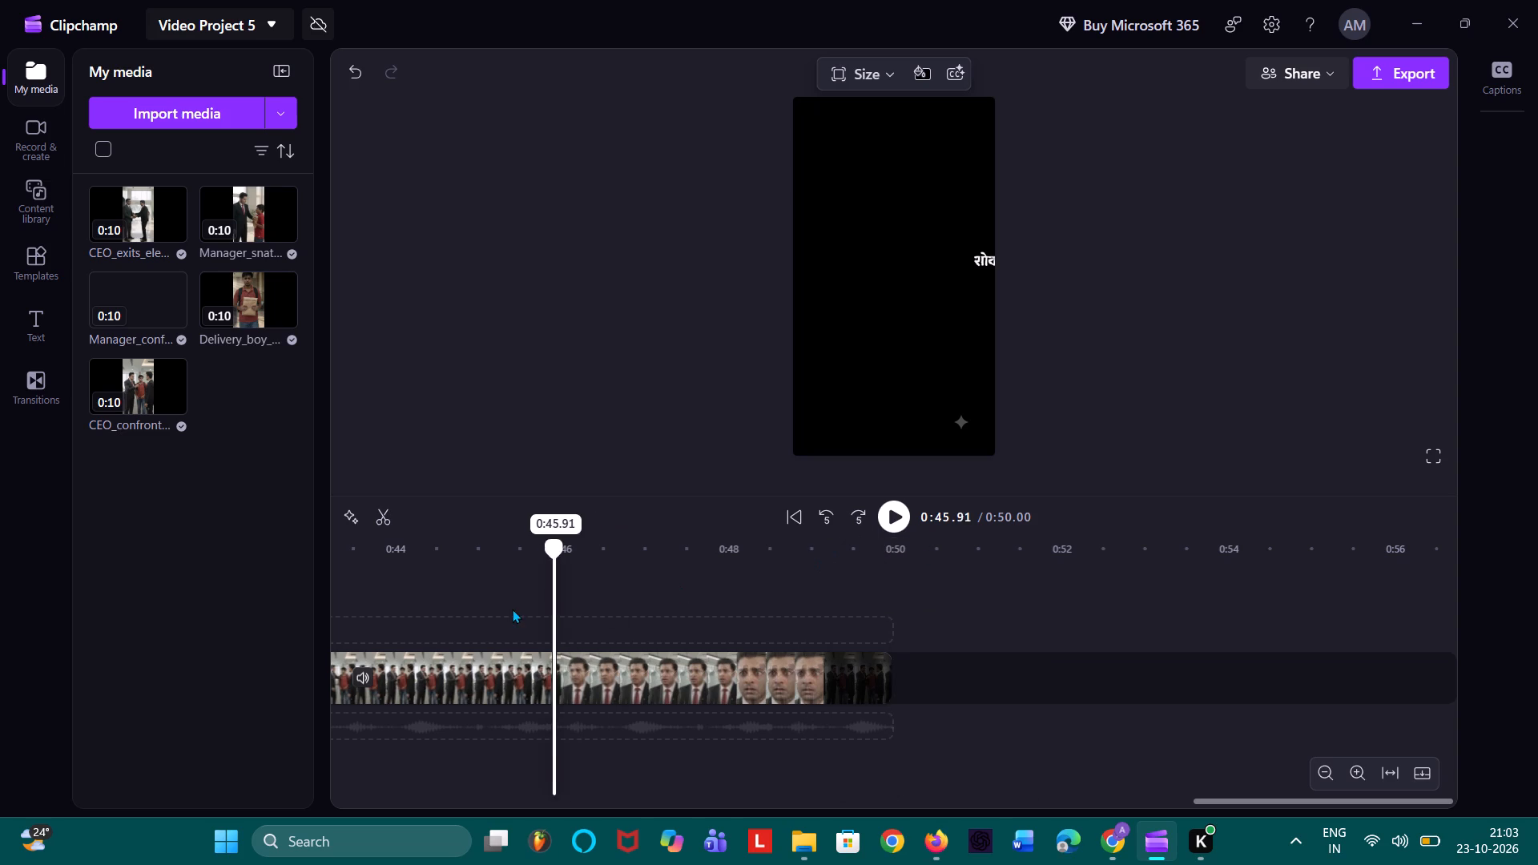
{"action": "left_click_drag", "start_coordinate": [512, 609], "coordinate": [509, 609]}
{"action": "key", "text": "Left"}
{"action": "key", "text": "Left"}
{"action": "key", "text": "Left"}
{"action": "key", "text": "Left"}
{"action": "key", "text": "Left"}
{"action": "key", "text": "Left"}
{"action": "key", "text": "Left"}
{"action": "key", "text": "Left"}
{"action": "key", "text": "Left"}
{"action": "key", "text": "Left"}
{"action": "key", "text": "Left"}
{"action": "key", "text": "Left"}
{"action": "key", "text": "Left"}
{"action": "key", "text": "Left"}
{"action": "key", "text": "Left"}
{"action": "key", "text": "Left"}
{"action": "key", "text": "Left"}
{"action": "key", "text": "Left"}
{"action": "key", "text": "Left"}
{"action": "key", "text": "Left"}
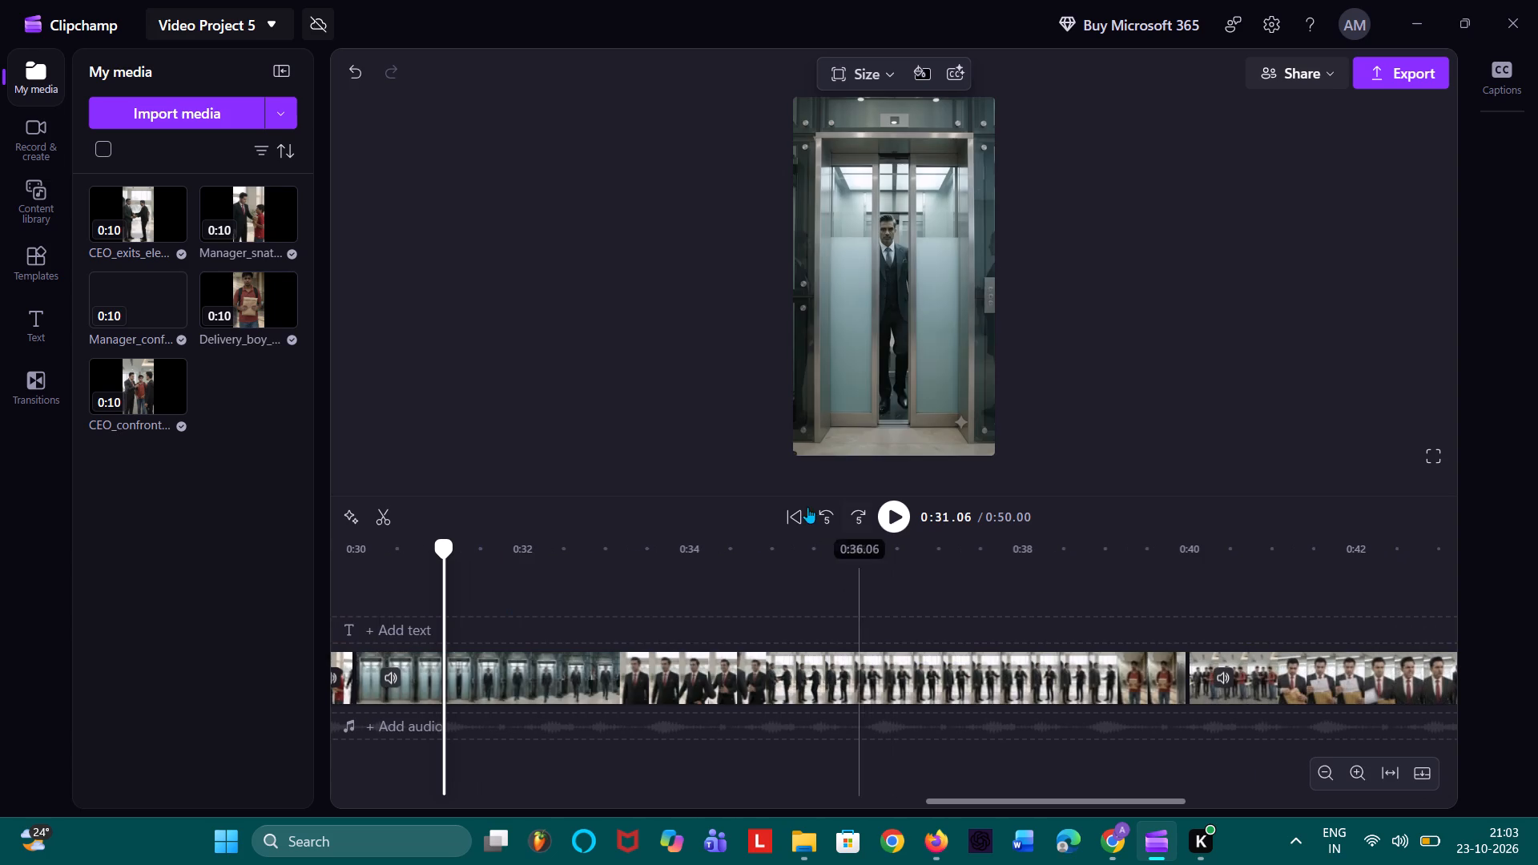
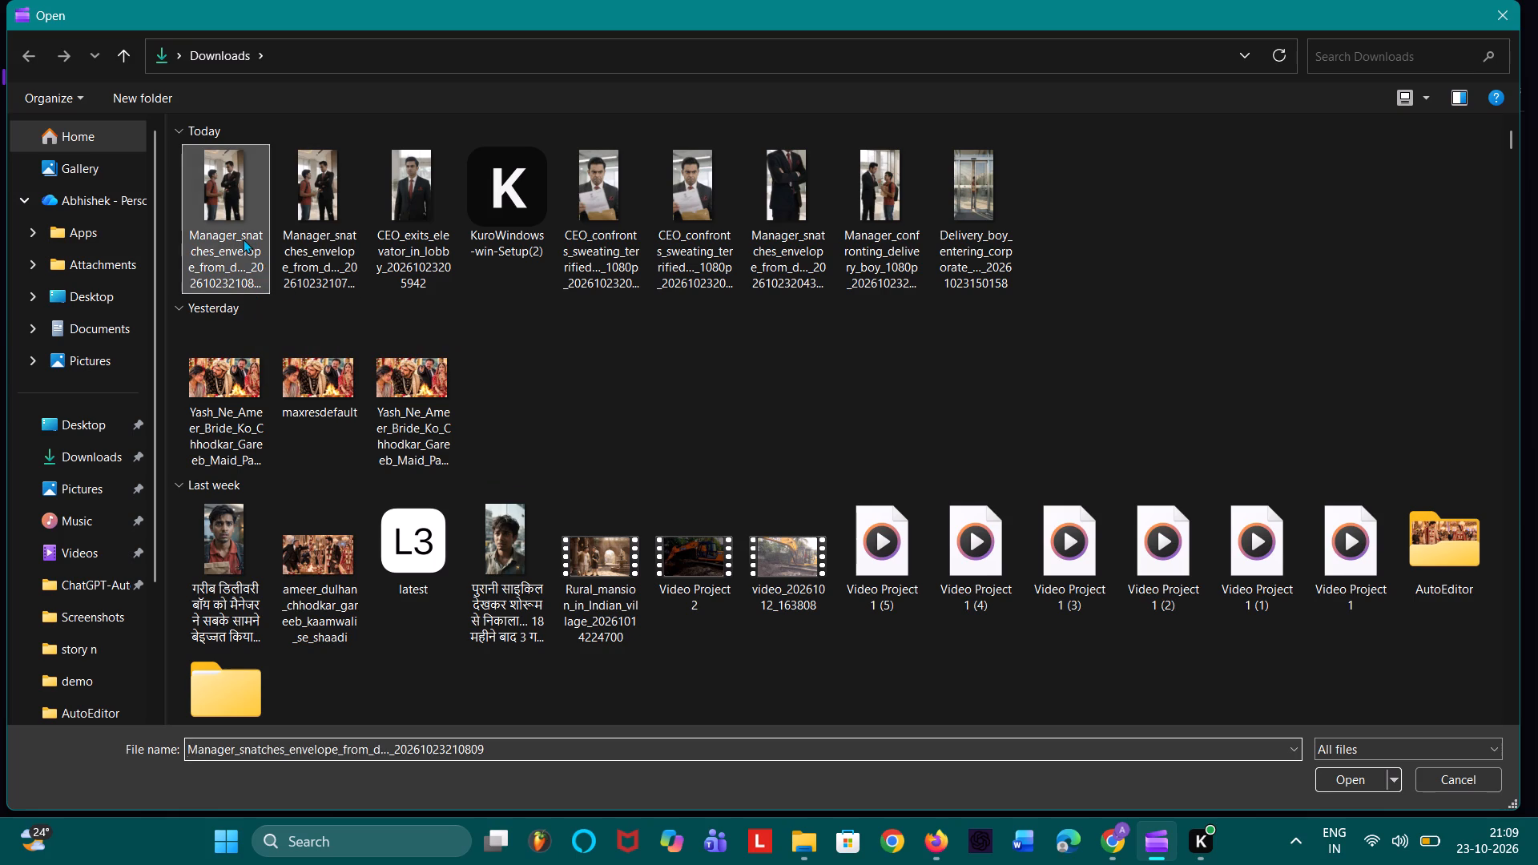
{"action": "key", "text": "Return"}
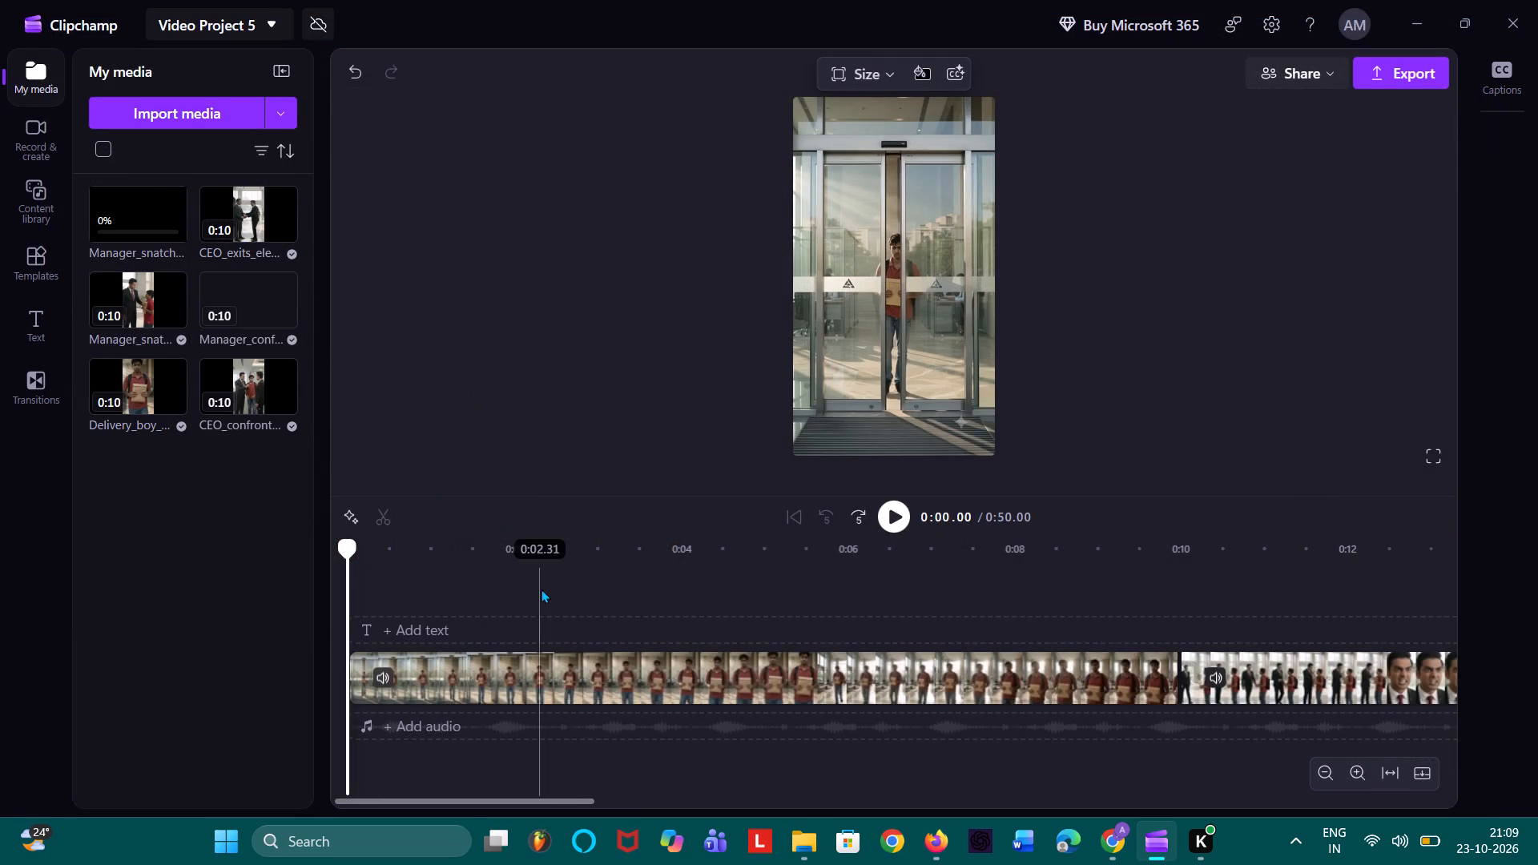
Delete the old manager snatching clip that starts at 0:20 on the timeline.
{"action": "scroll", "coordinate": [873, 689], "scroll_direction": "left", "scroll_amount": 3}
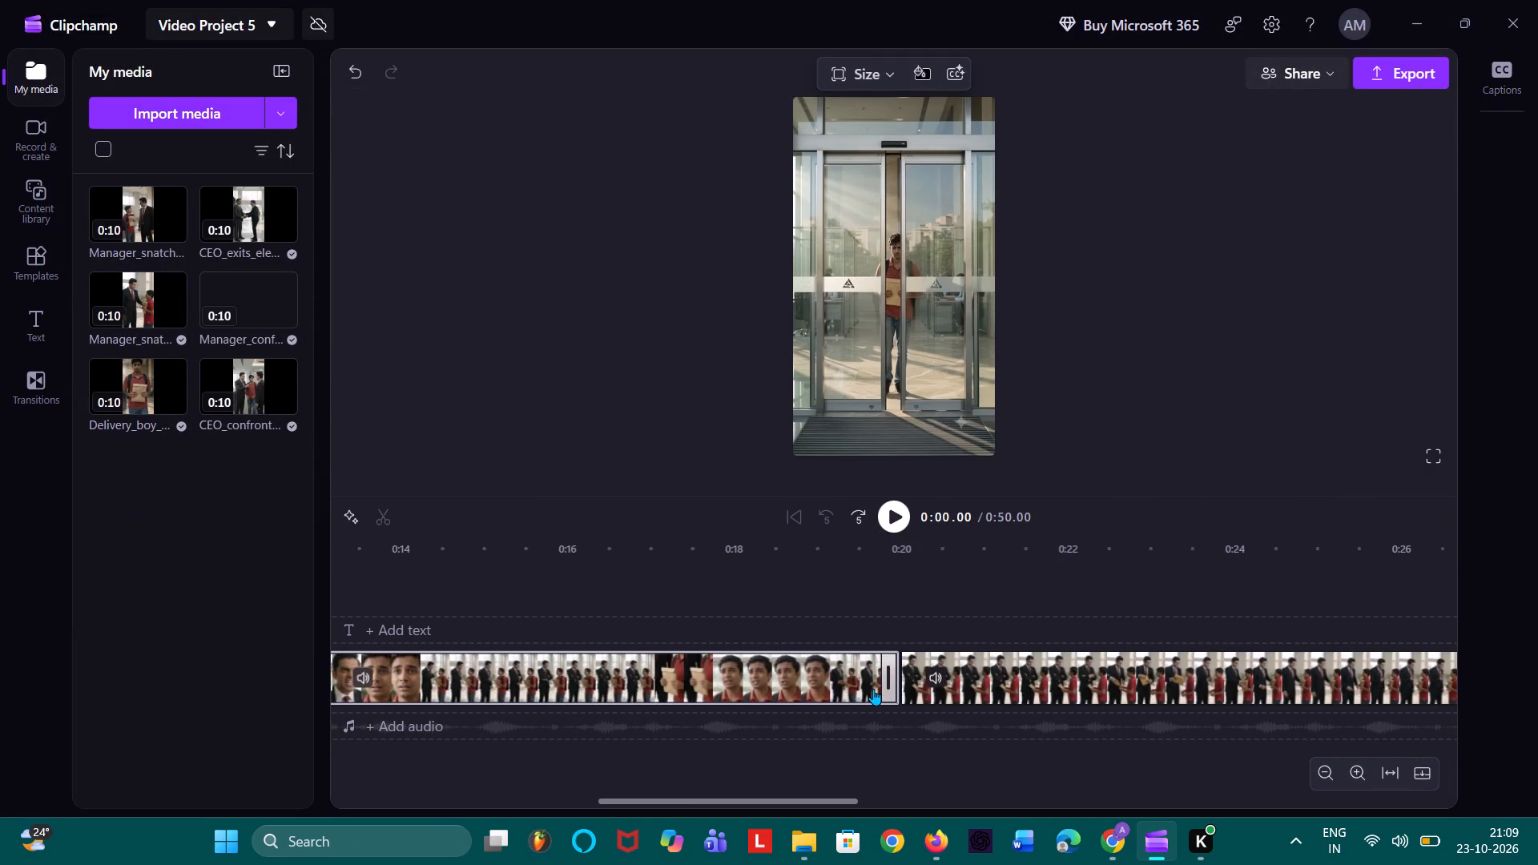
{"action": "left_click", "coordinate": [1037, 685]}
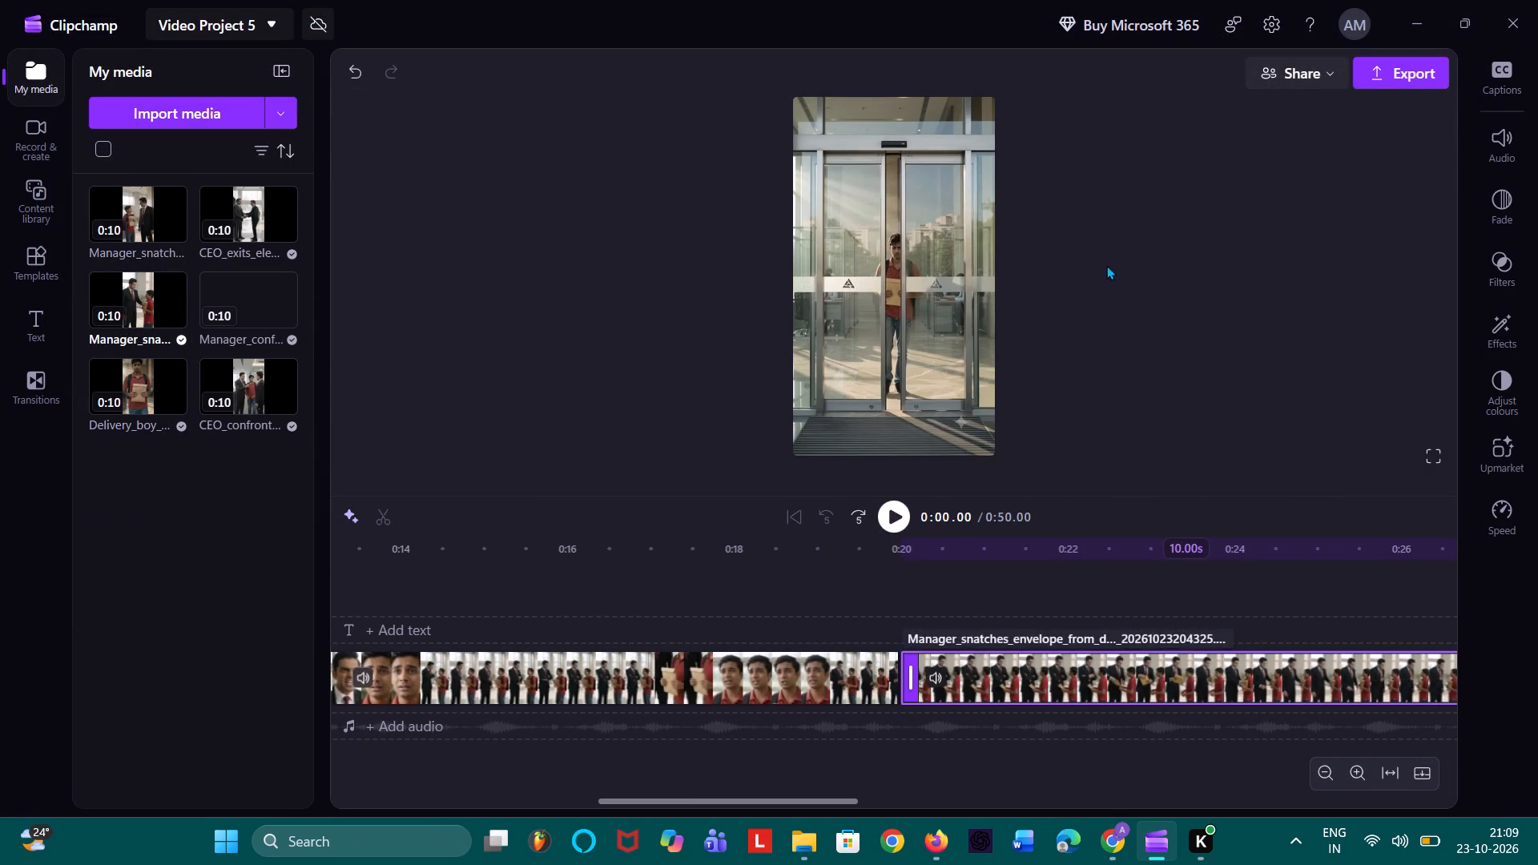
{"action": "right_click", "coordinate": [1008, 659]}
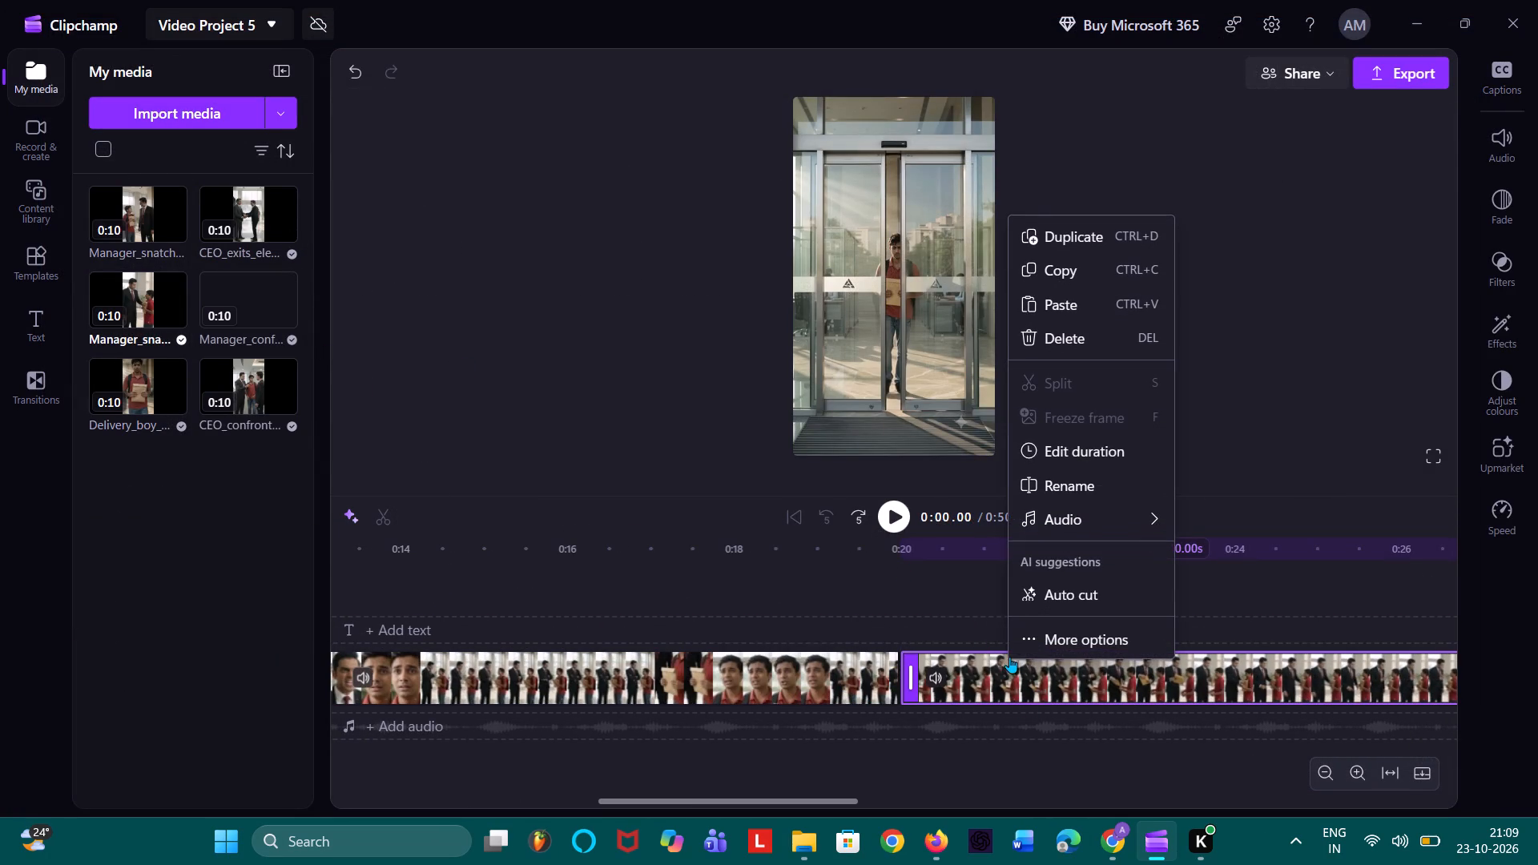
{"action": "left_click", "coordinate": [1095, 347]}
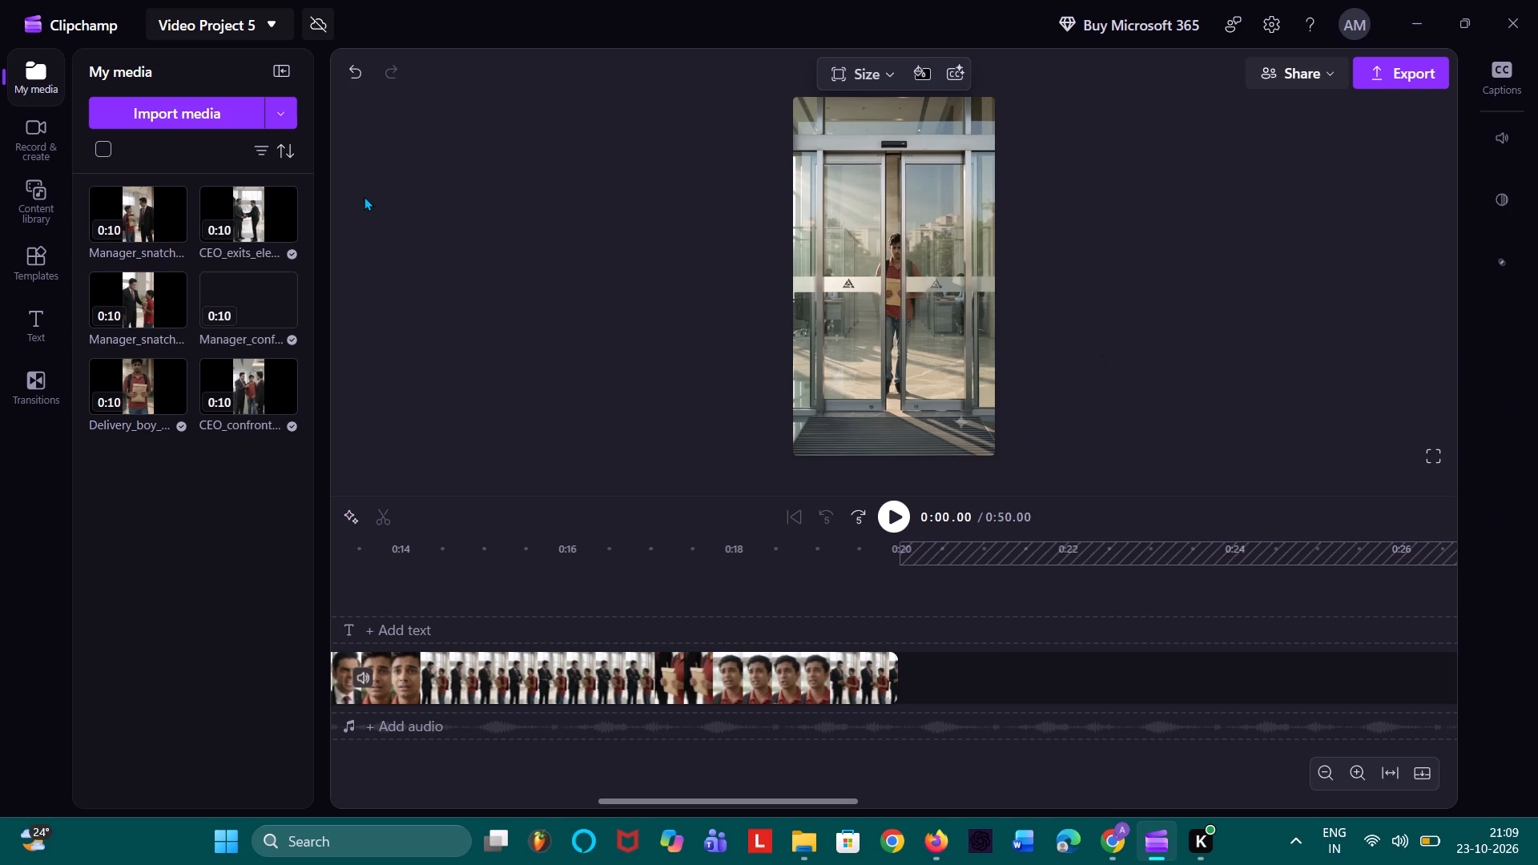
Add the newly imported manager snatching clip to the timeline and fit it into the gap at 0:20 on the main video track.
{"action": "left_click", "coordinate": [905, 615]}
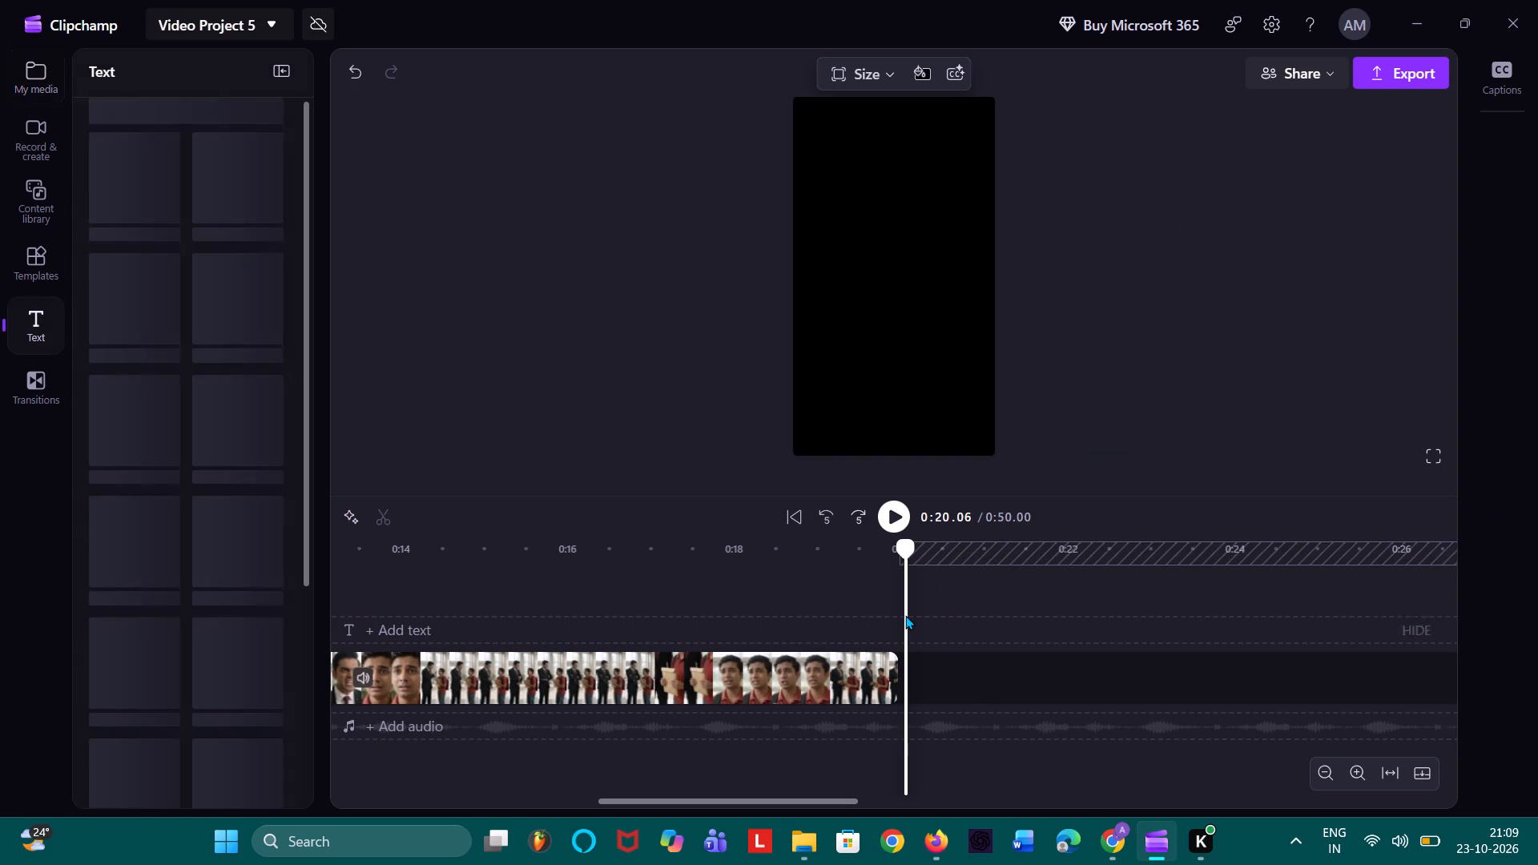
{"action": "left_click", "coordinate": [49, 83]}
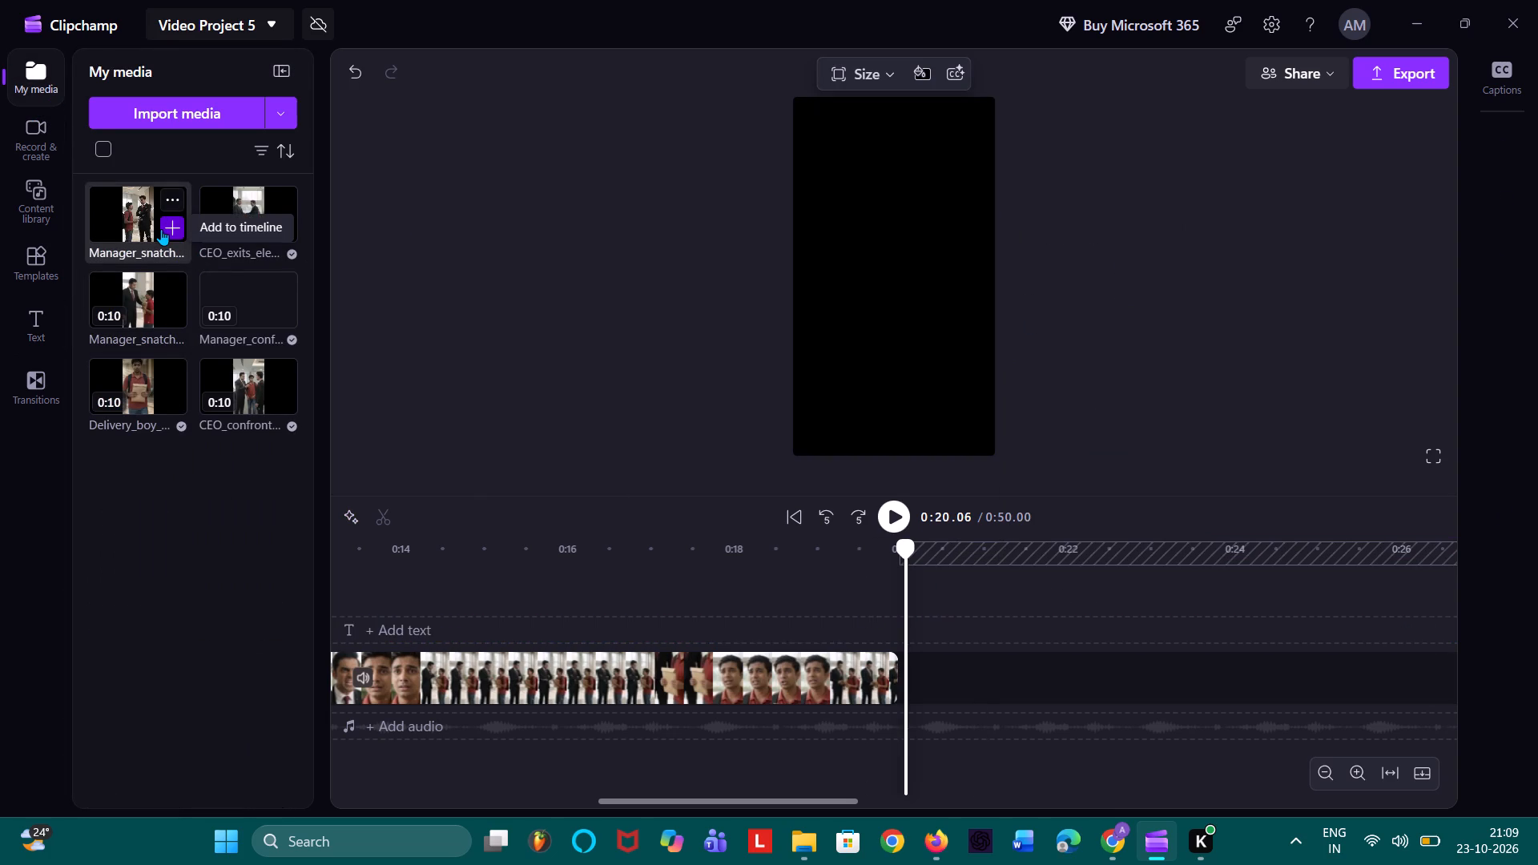
{"action": "left_click", "coordinate": [161, 229]}
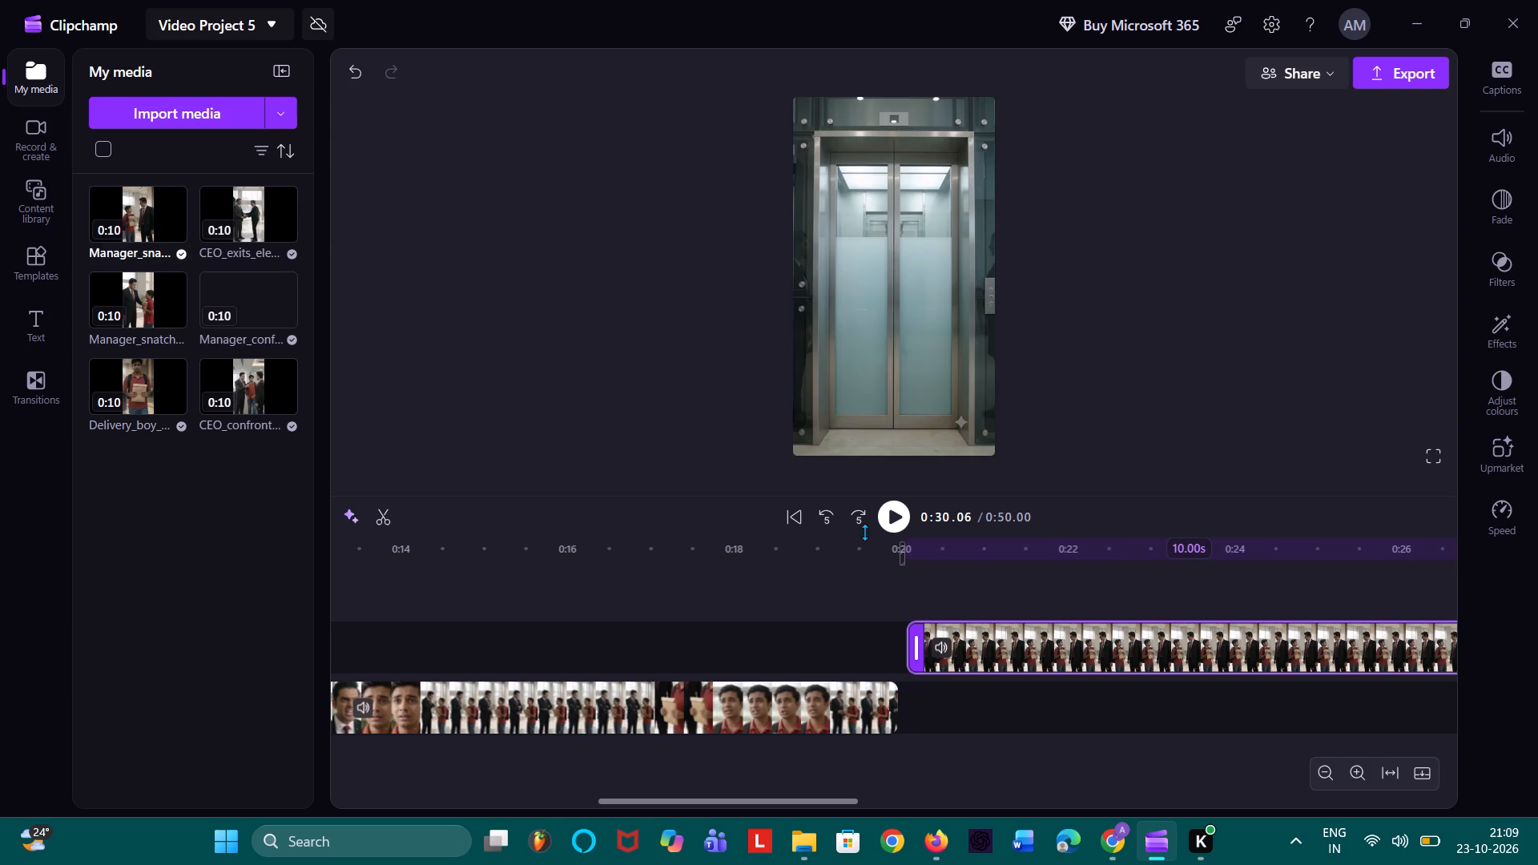
{"action": "left_click_drag", "start_coordinate": [1000, 643], "coordinate": [949, 708]}
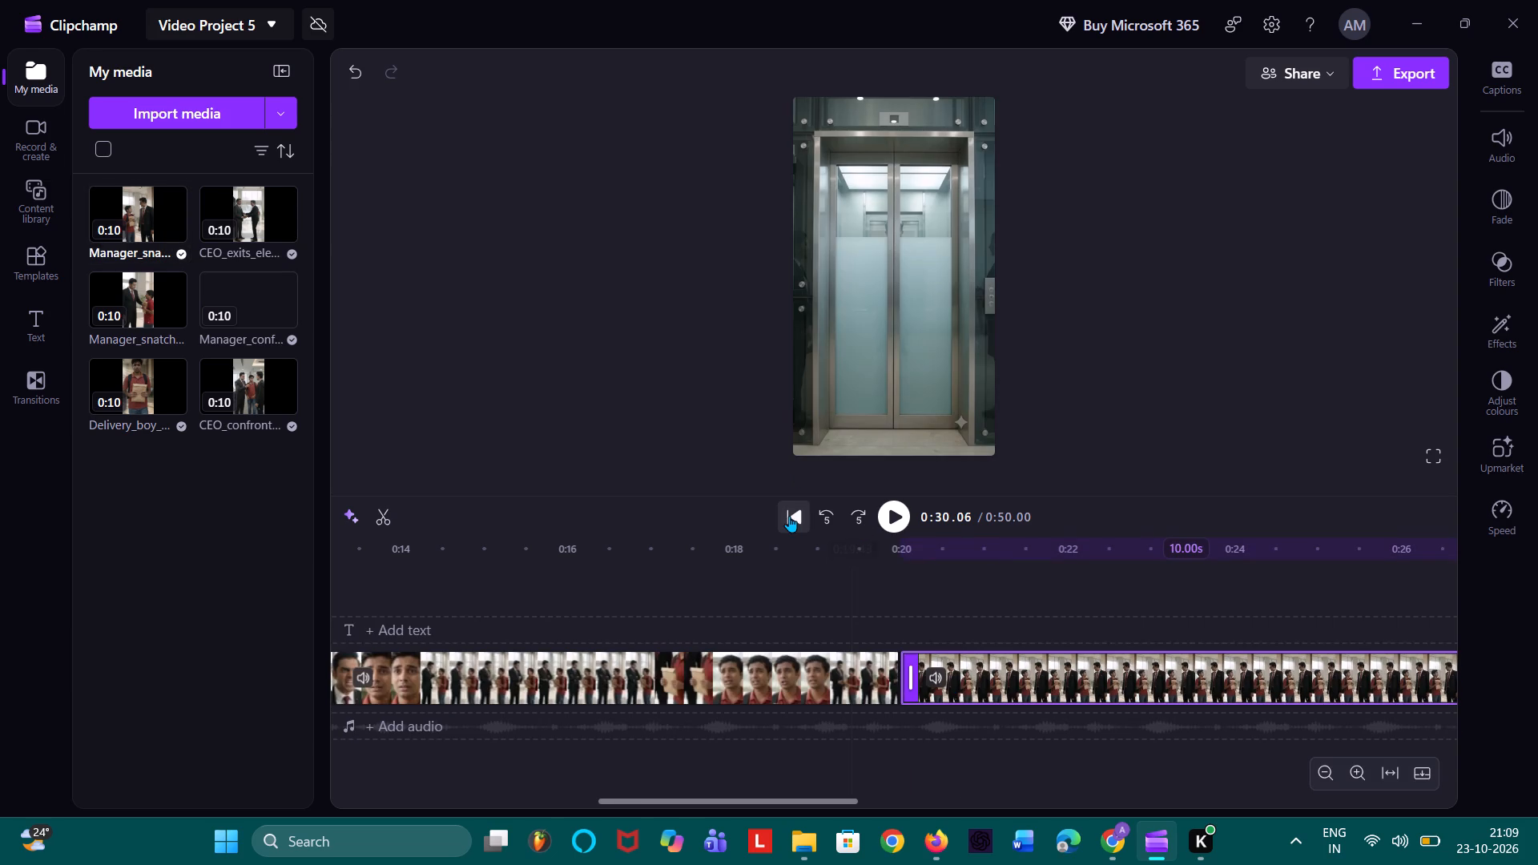
Play the assembled video from the start to review it.
{"action": "left_click", "coordinate": [789, 516]}
{"action": "key", "text": "space"}
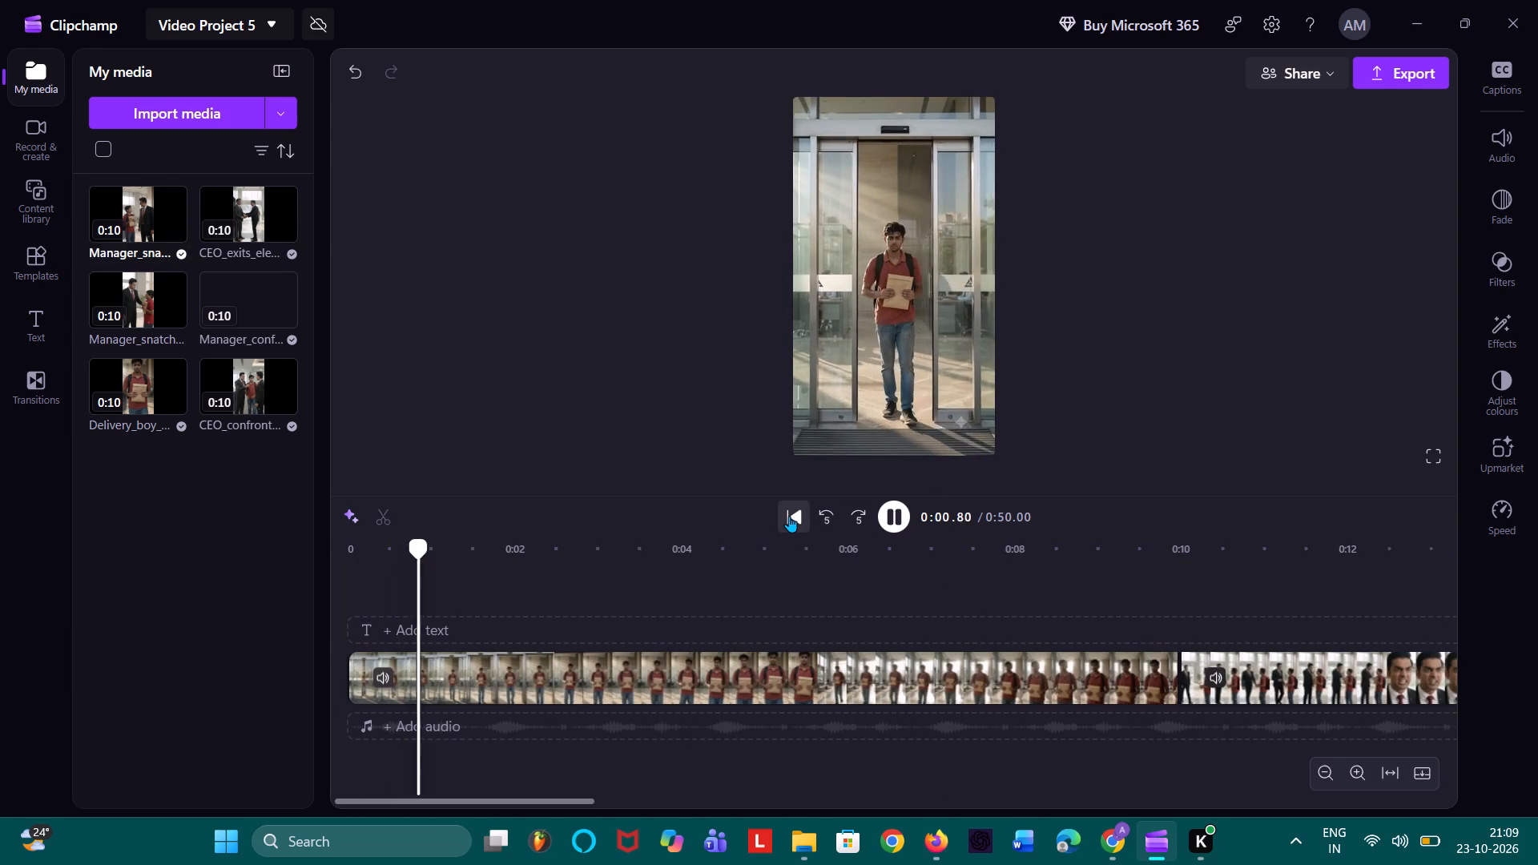
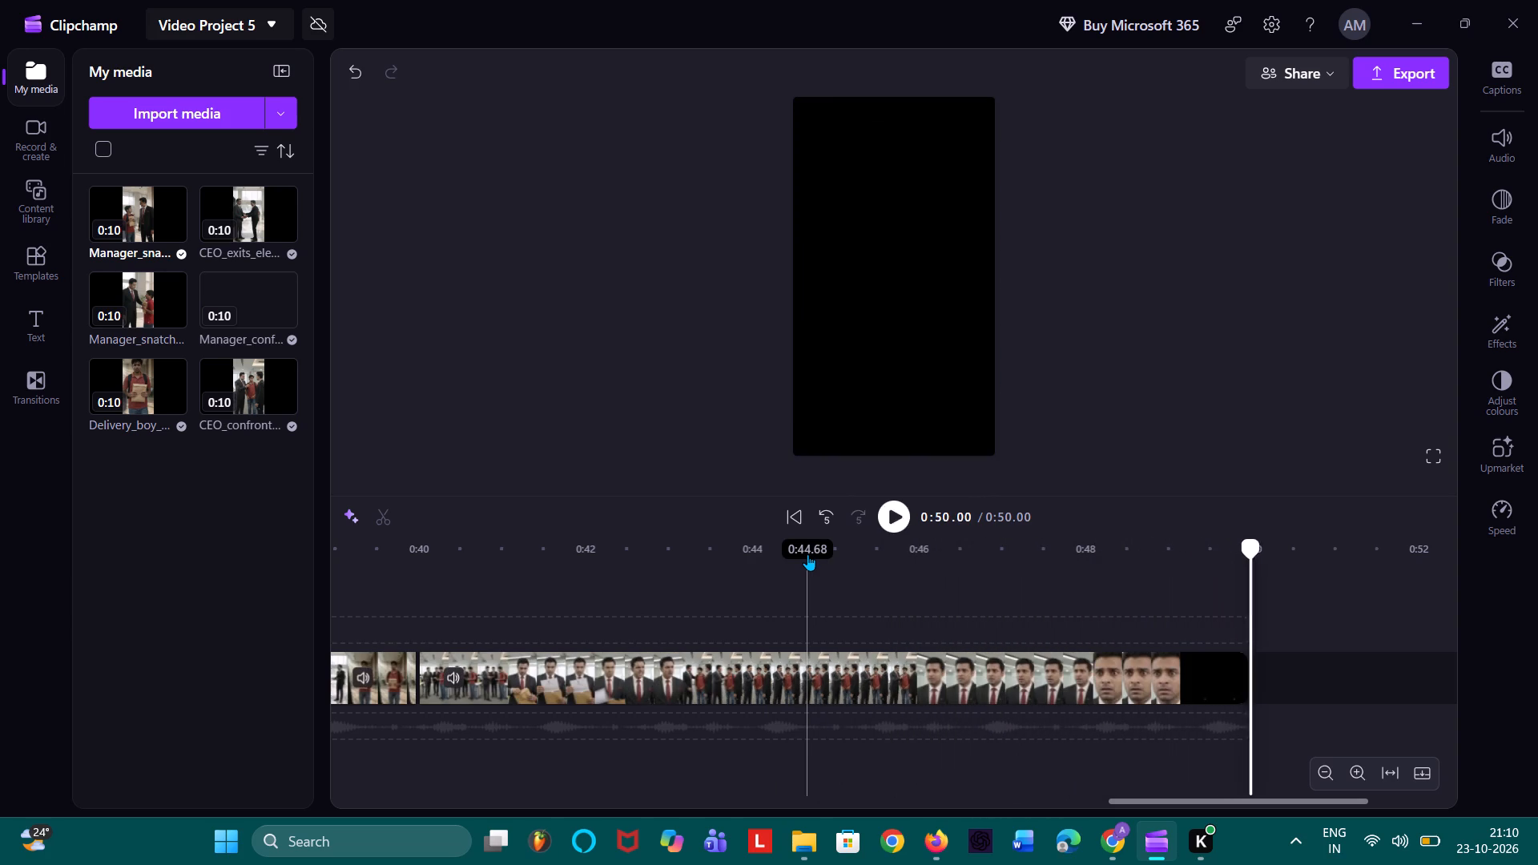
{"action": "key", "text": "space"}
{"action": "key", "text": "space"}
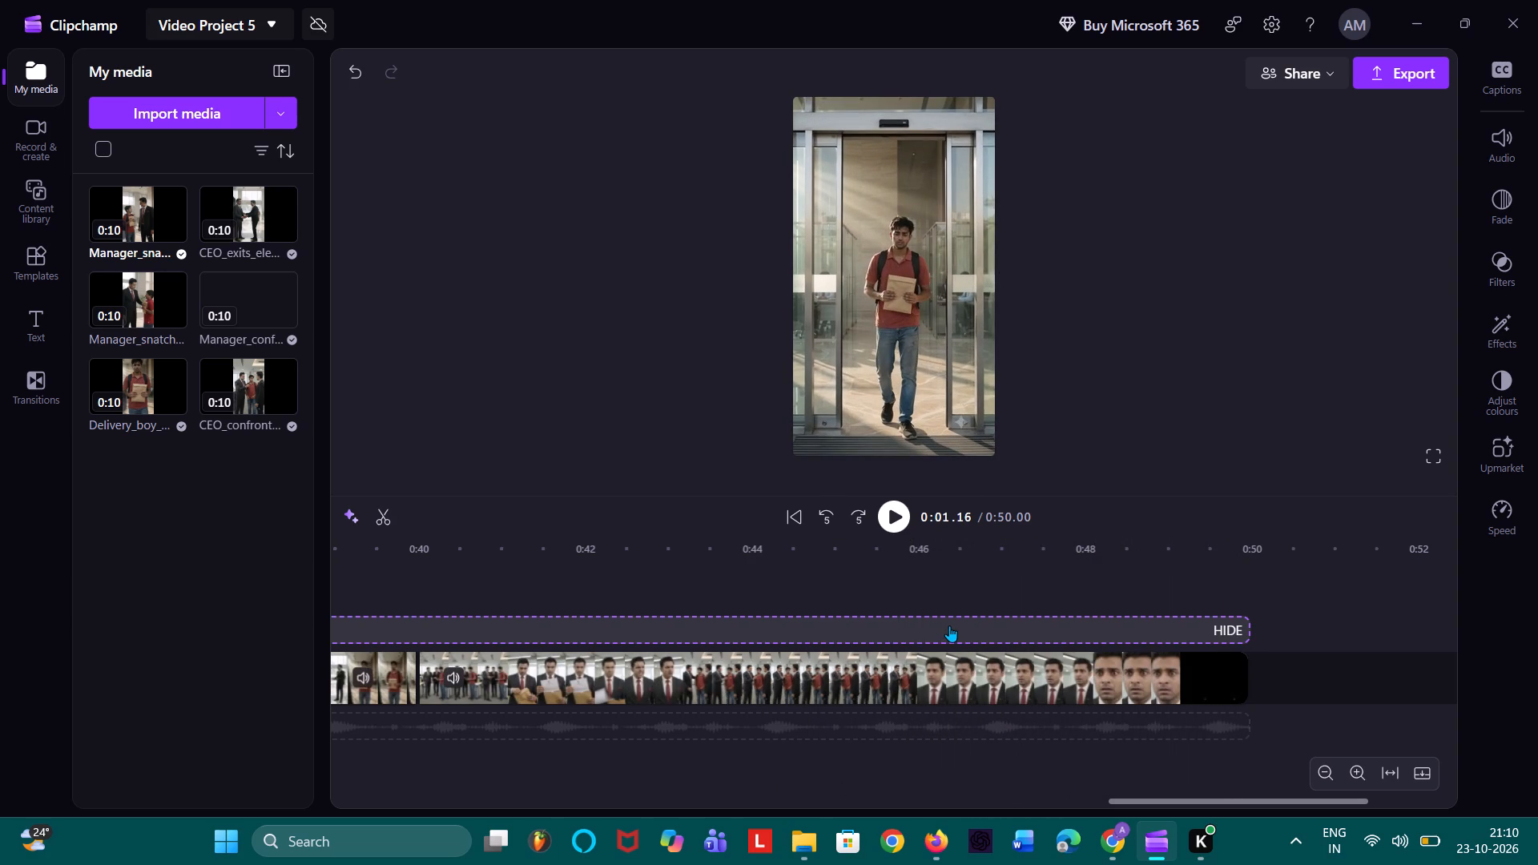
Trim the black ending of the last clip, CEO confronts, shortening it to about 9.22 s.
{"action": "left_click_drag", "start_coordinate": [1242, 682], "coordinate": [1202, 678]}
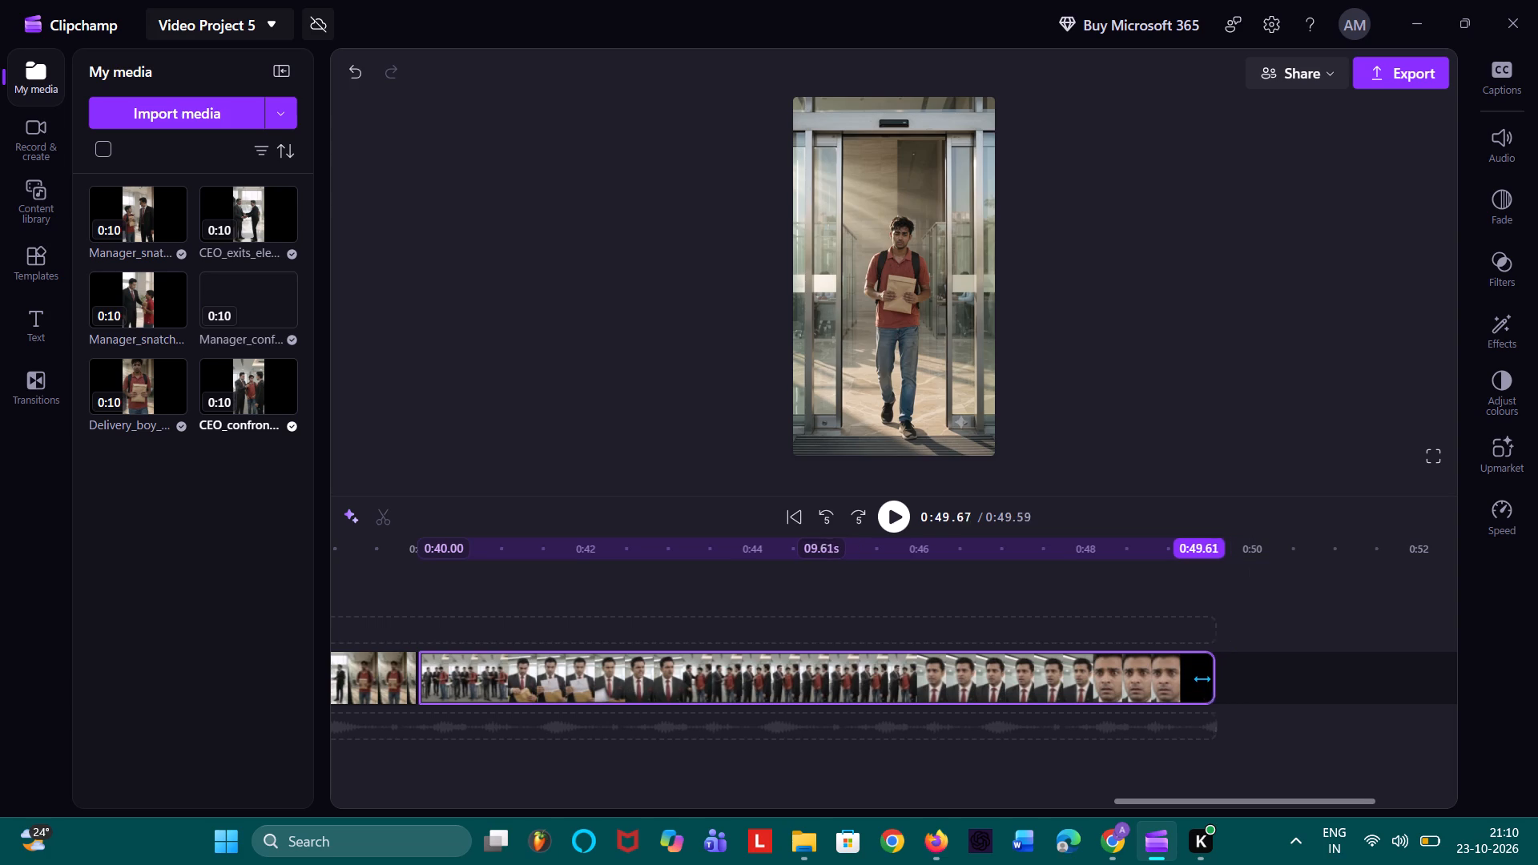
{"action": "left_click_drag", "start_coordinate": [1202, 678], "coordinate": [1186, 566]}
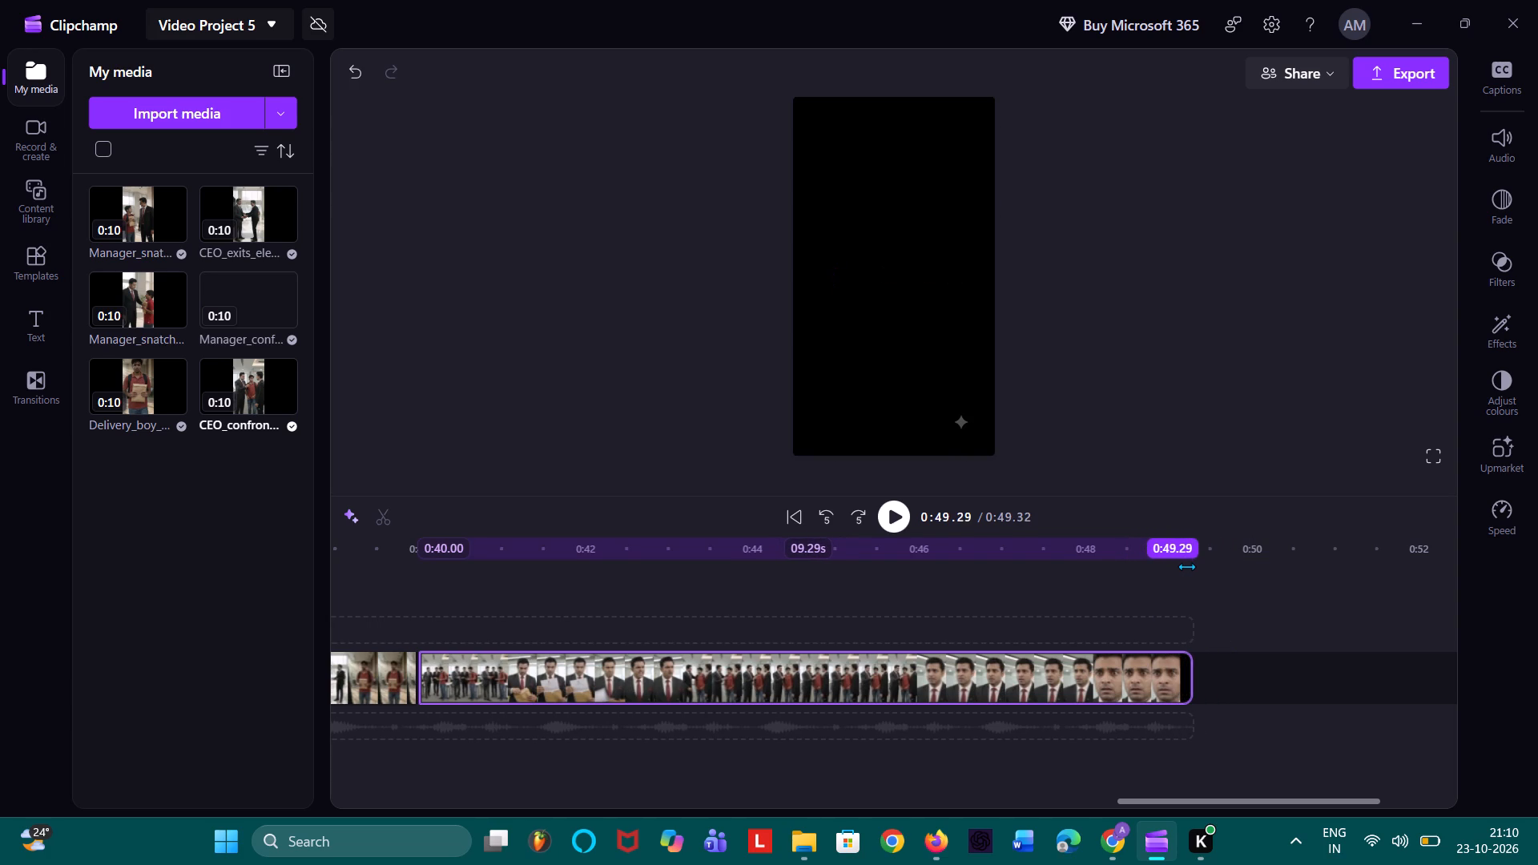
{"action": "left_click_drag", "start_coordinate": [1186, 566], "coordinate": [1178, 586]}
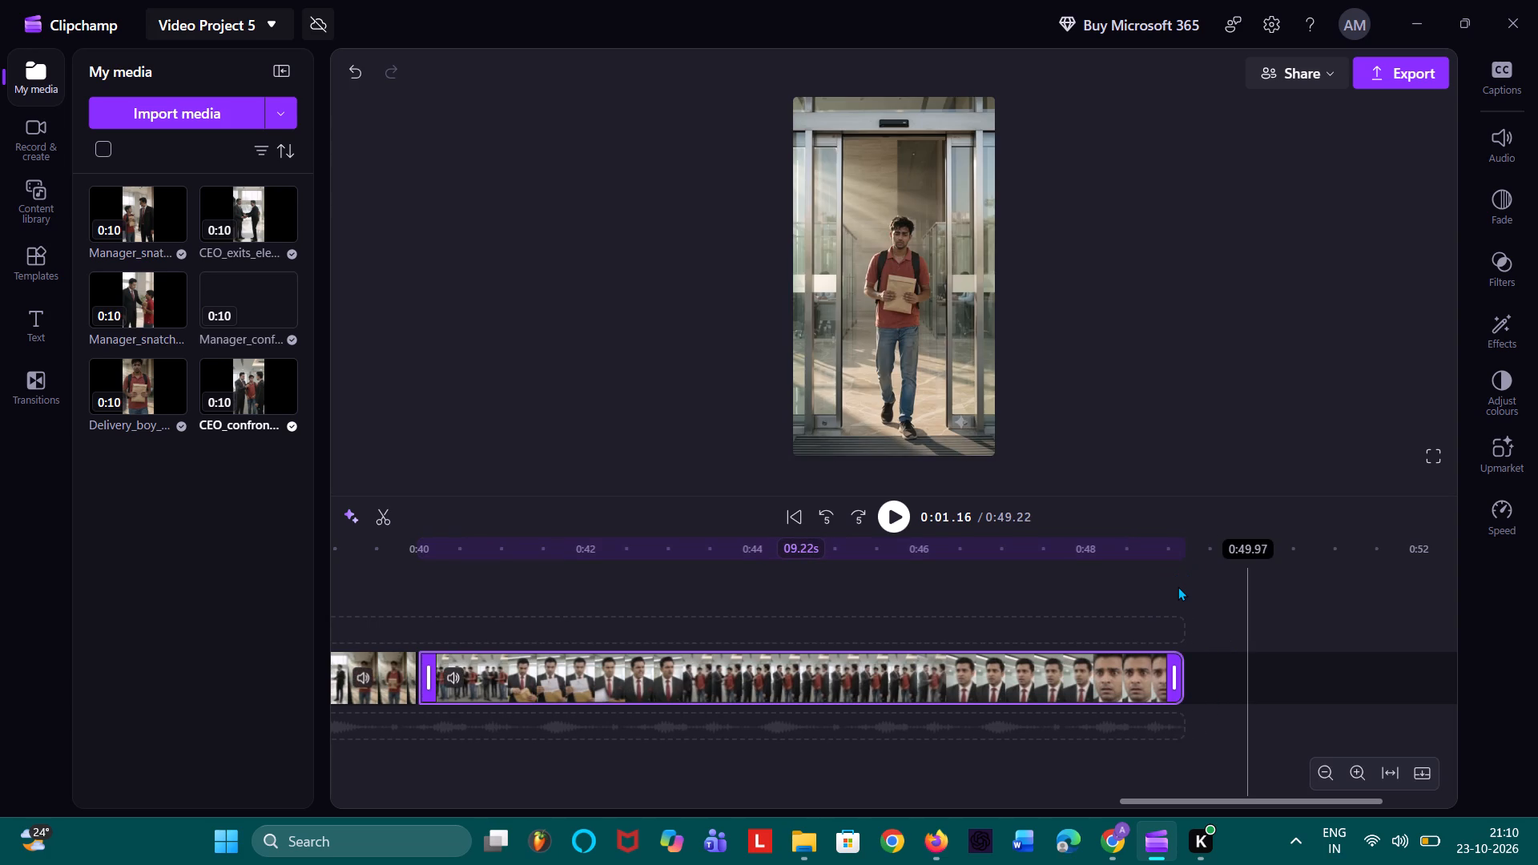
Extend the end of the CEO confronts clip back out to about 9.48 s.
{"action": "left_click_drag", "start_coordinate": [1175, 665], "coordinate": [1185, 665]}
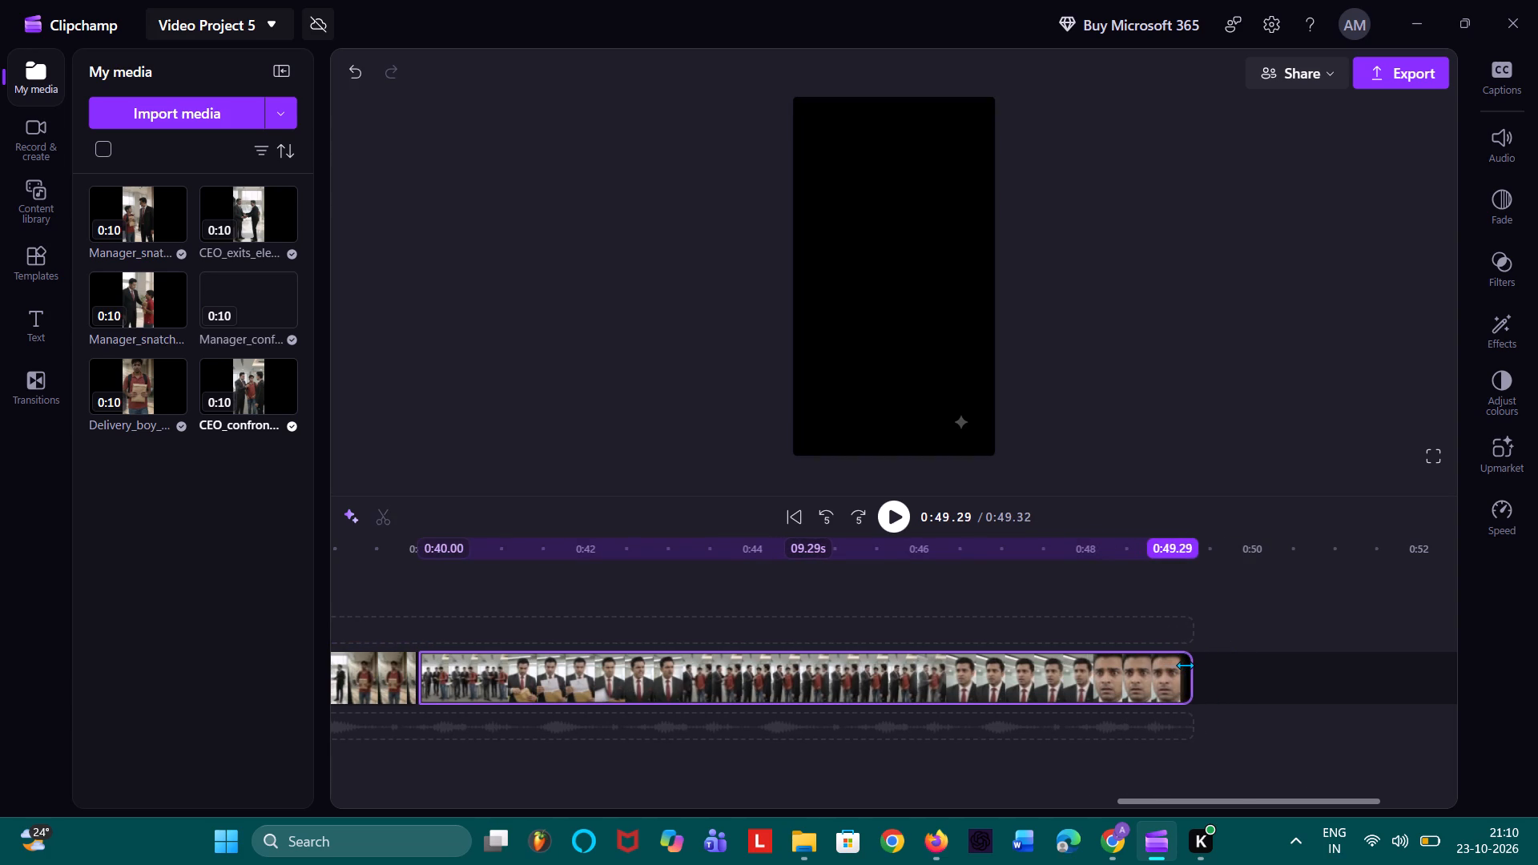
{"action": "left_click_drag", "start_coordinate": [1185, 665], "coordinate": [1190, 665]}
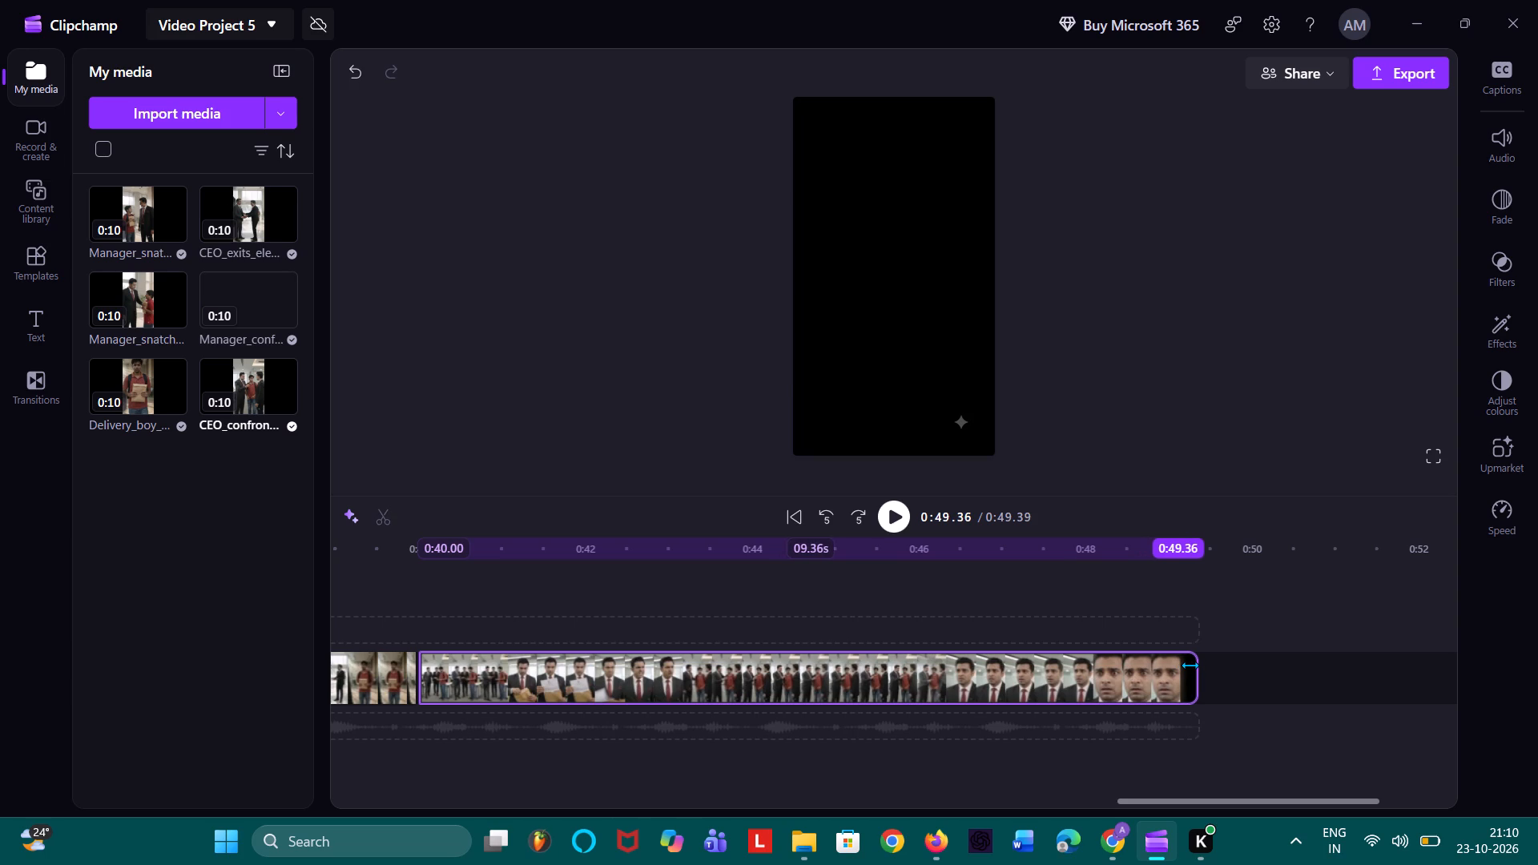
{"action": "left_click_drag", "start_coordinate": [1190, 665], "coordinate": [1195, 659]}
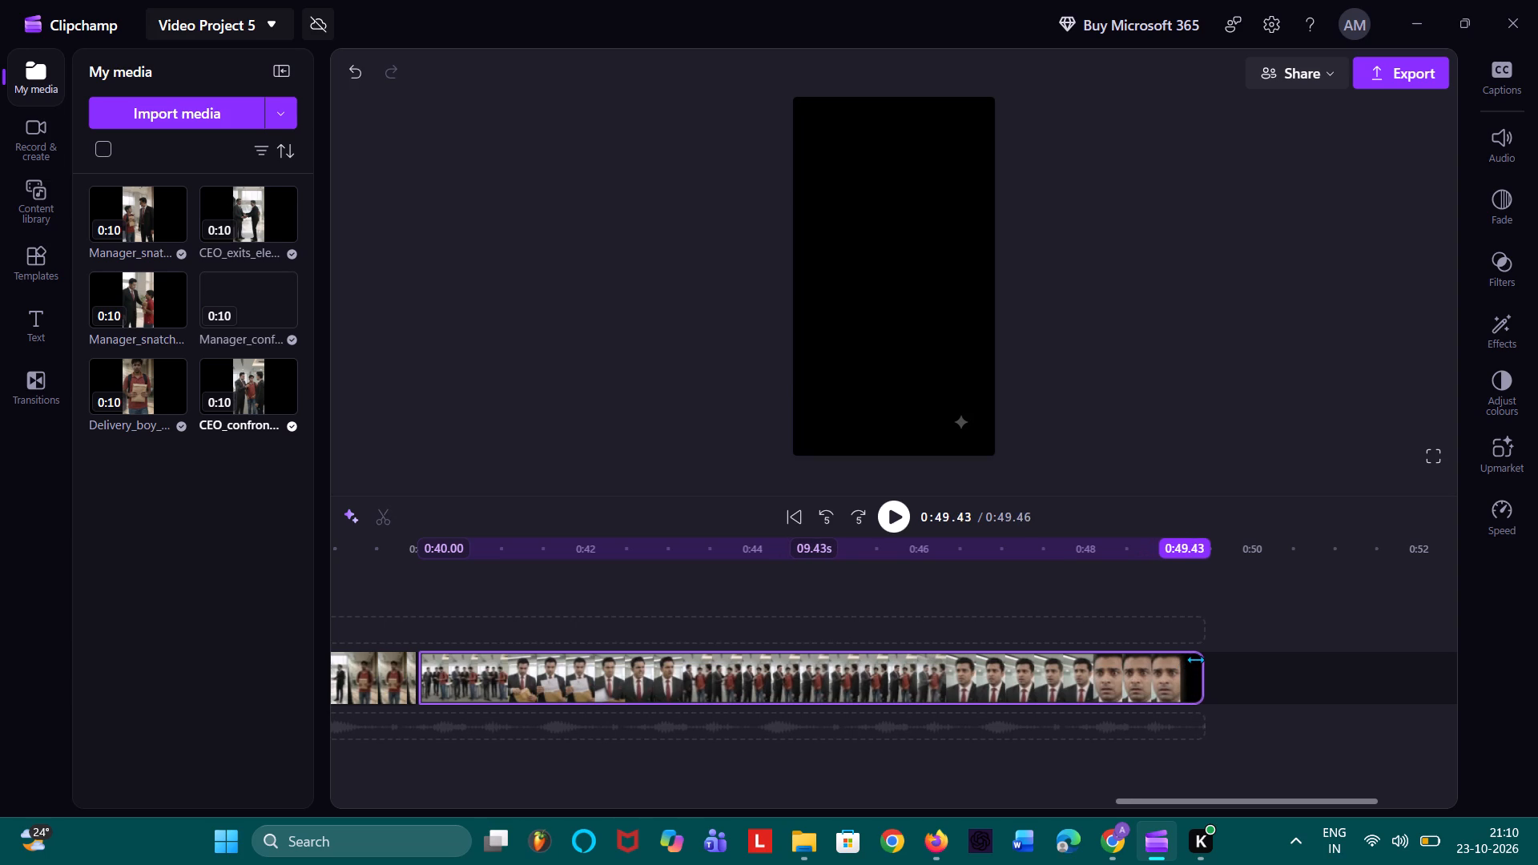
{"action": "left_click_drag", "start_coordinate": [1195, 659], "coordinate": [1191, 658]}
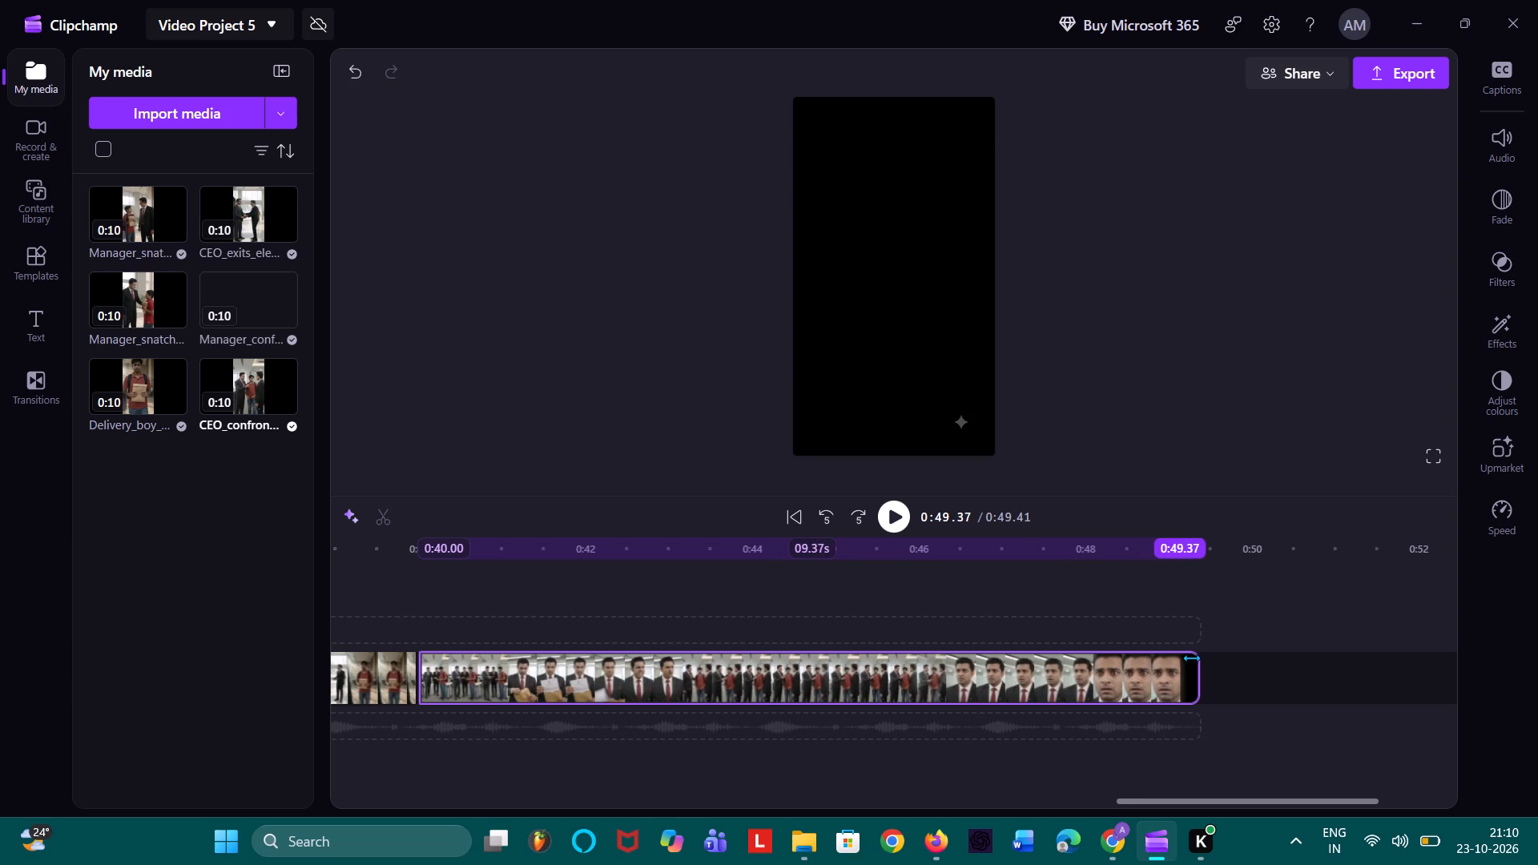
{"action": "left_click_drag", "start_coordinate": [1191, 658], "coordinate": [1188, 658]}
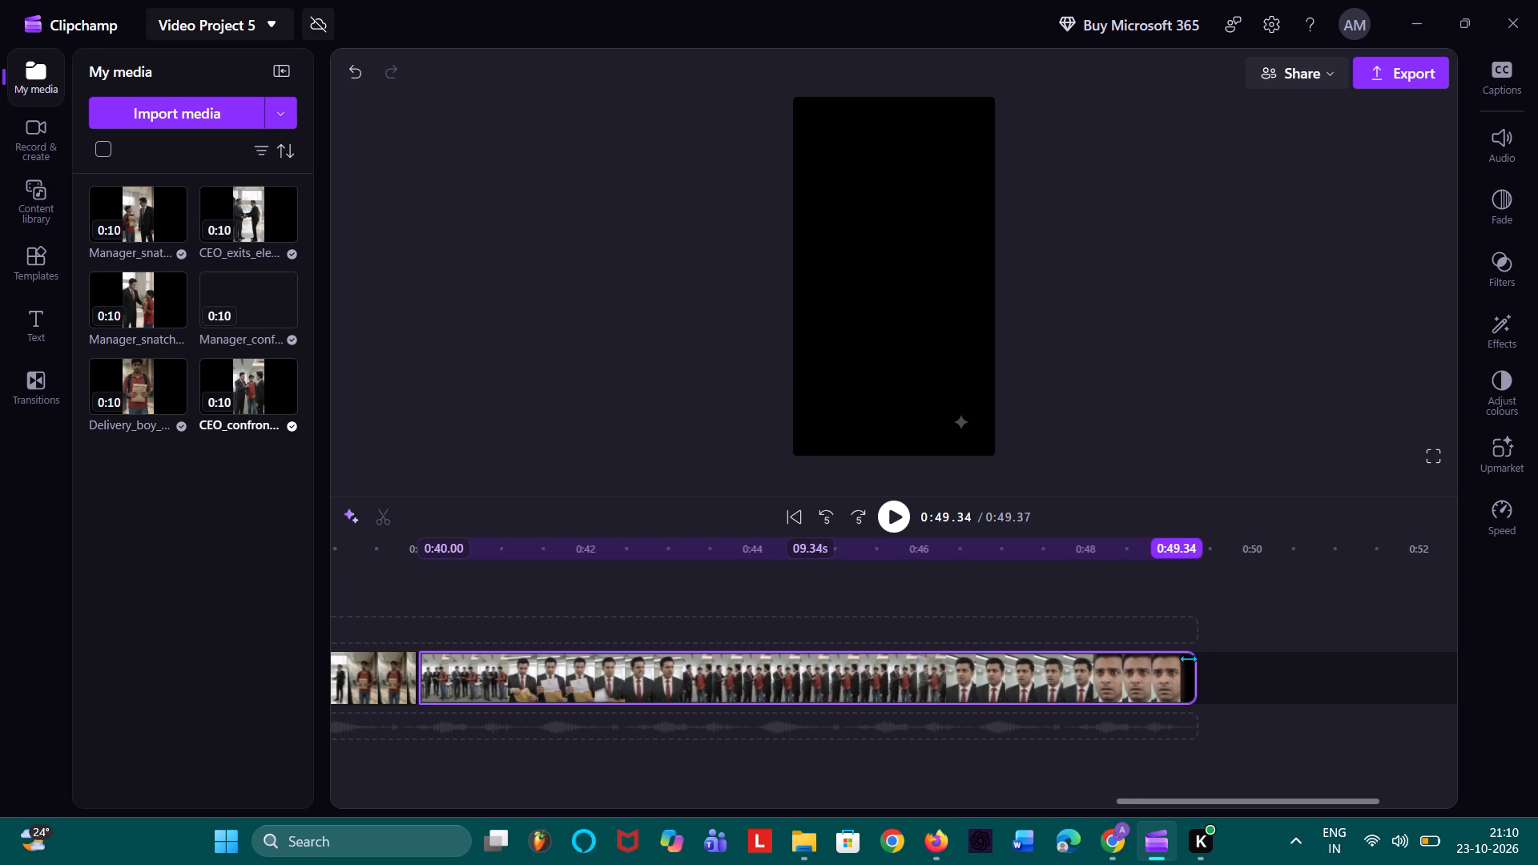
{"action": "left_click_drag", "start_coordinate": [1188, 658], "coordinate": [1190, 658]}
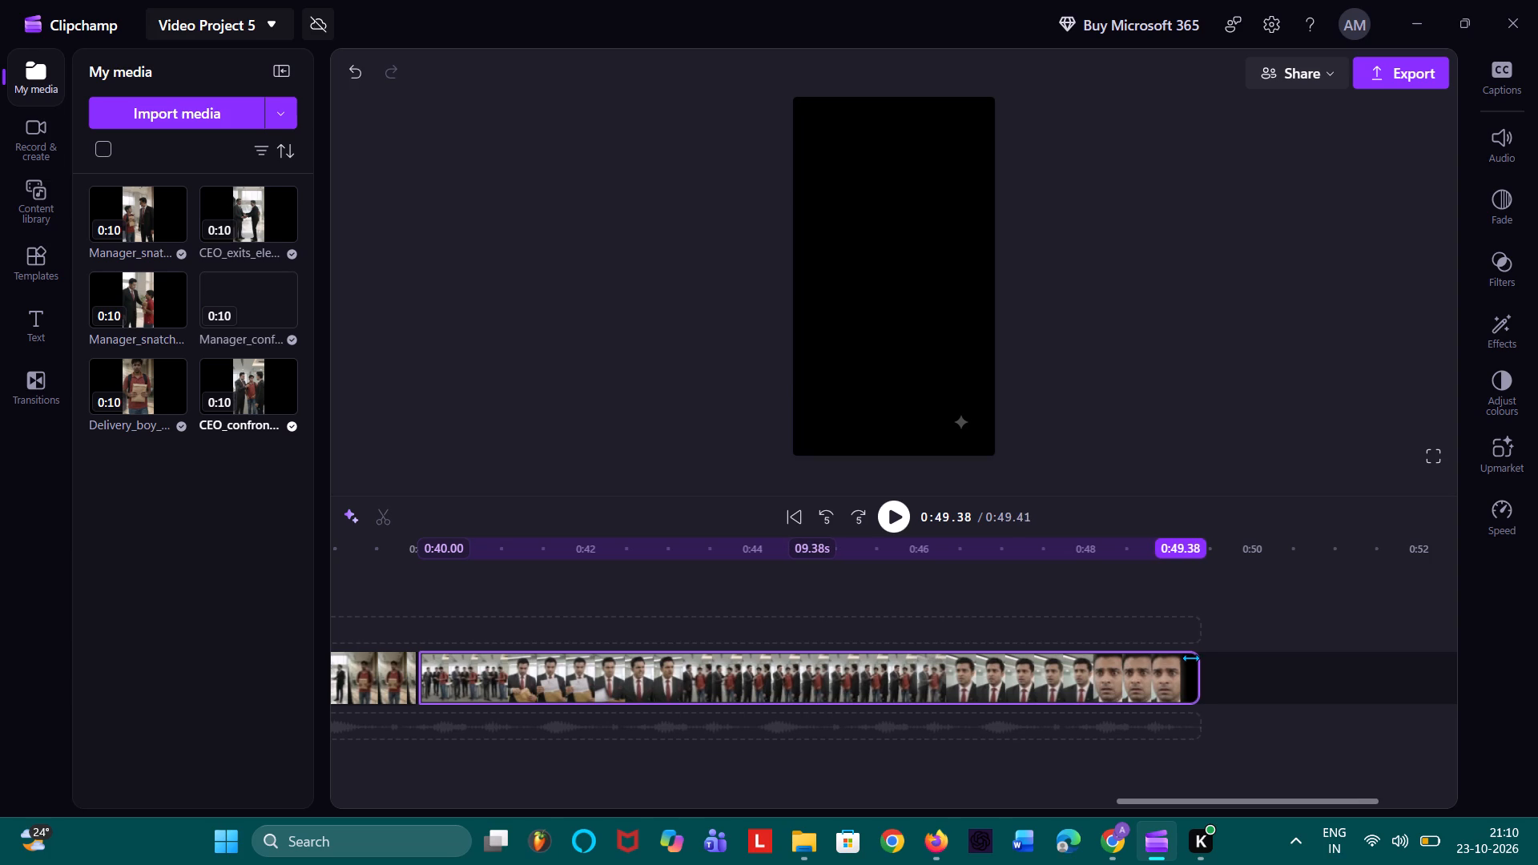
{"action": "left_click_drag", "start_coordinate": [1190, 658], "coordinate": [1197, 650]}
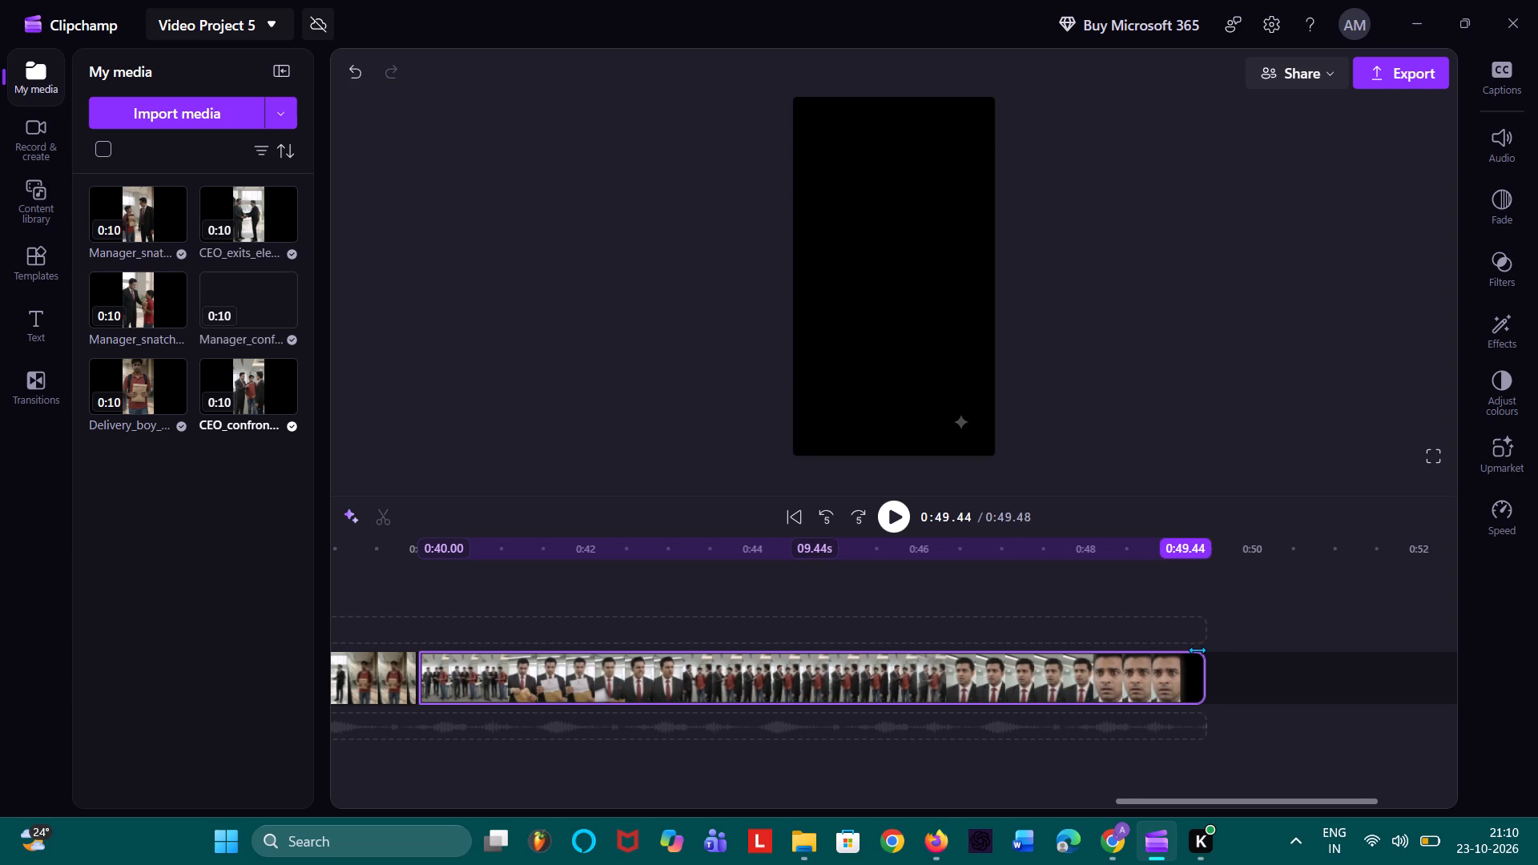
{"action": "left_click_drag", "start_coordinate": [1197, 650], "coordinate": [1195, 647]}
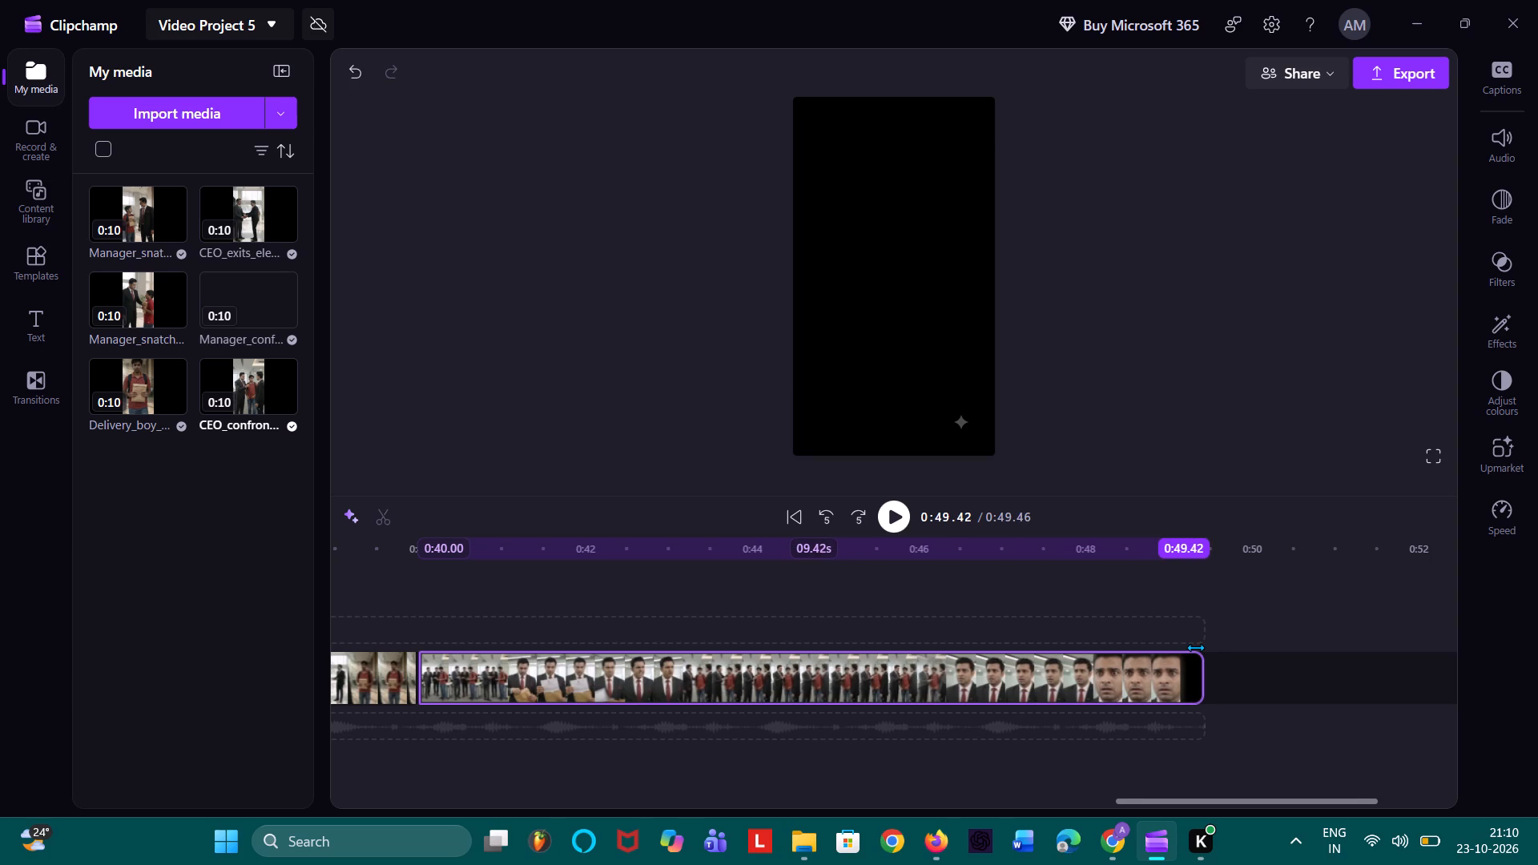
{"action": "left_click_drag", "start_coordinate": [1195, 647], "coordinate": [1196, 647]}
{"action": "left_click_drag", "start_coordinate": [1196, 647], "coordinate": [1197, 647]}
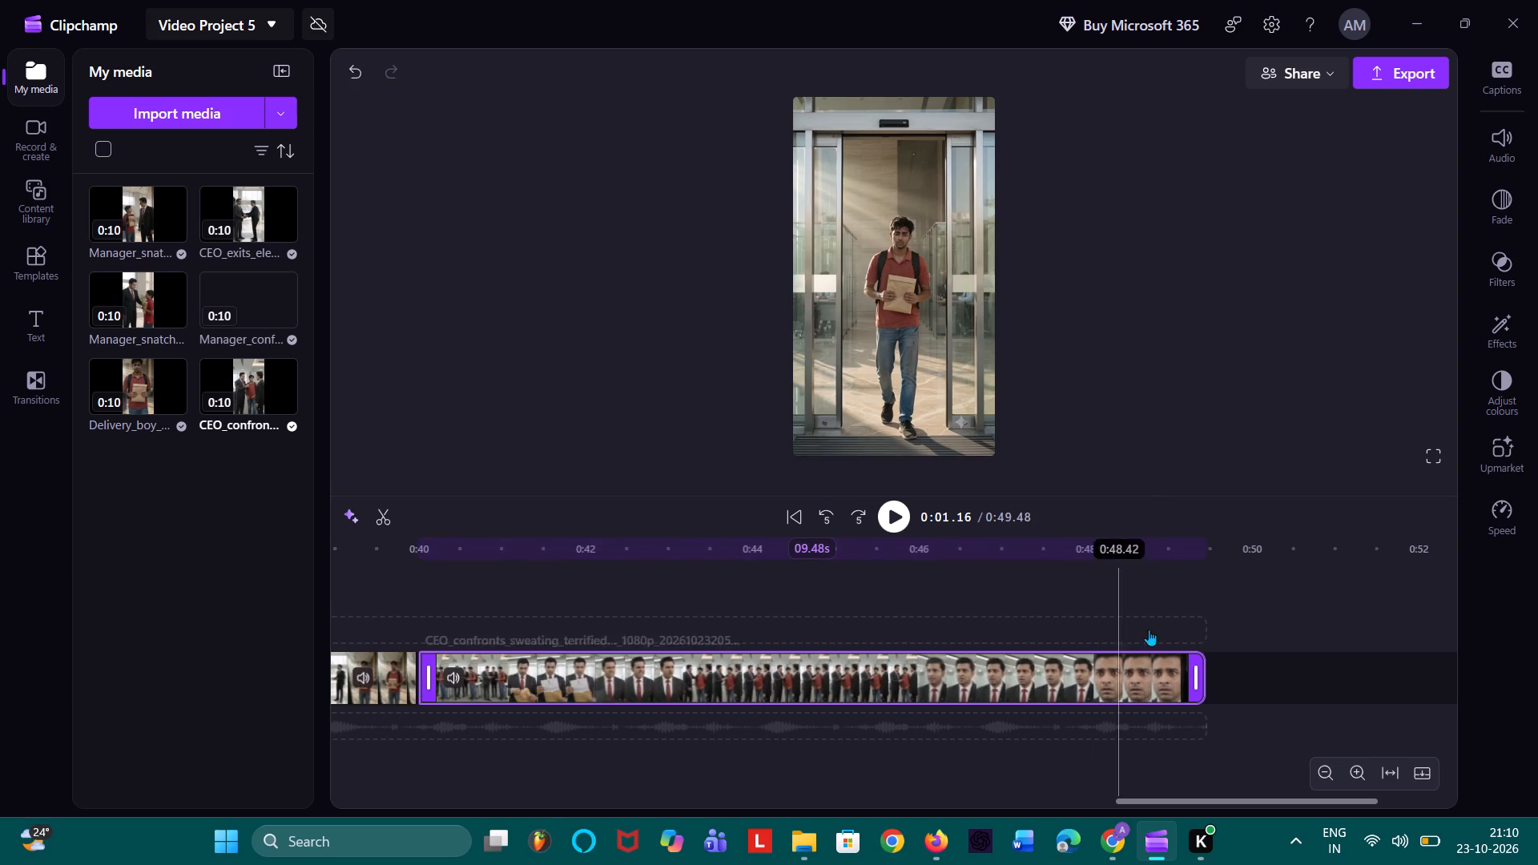
Trim the end of the CEO confronts clip to 9.00 s so the video ends at 0:49.00, cutting off its black tail.
{"action": "left_click_drag", "start_coordinate": [1202, 657], "coordinate": [1200, 658]}
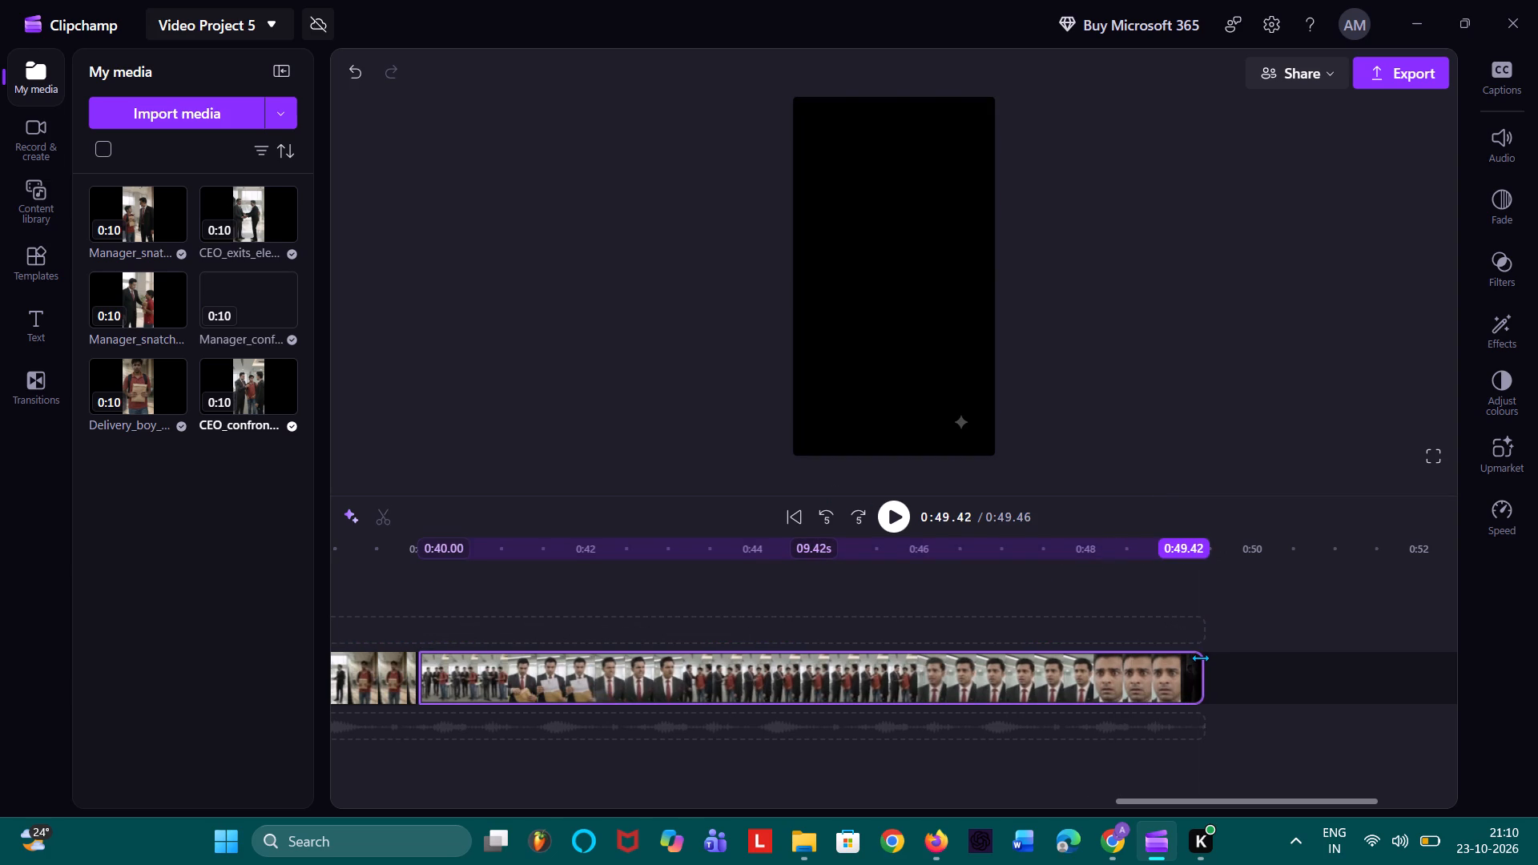
{"action": "left_click_drag", "start_coordinate": [1200, 658], "coordinate": [1202, 659]}
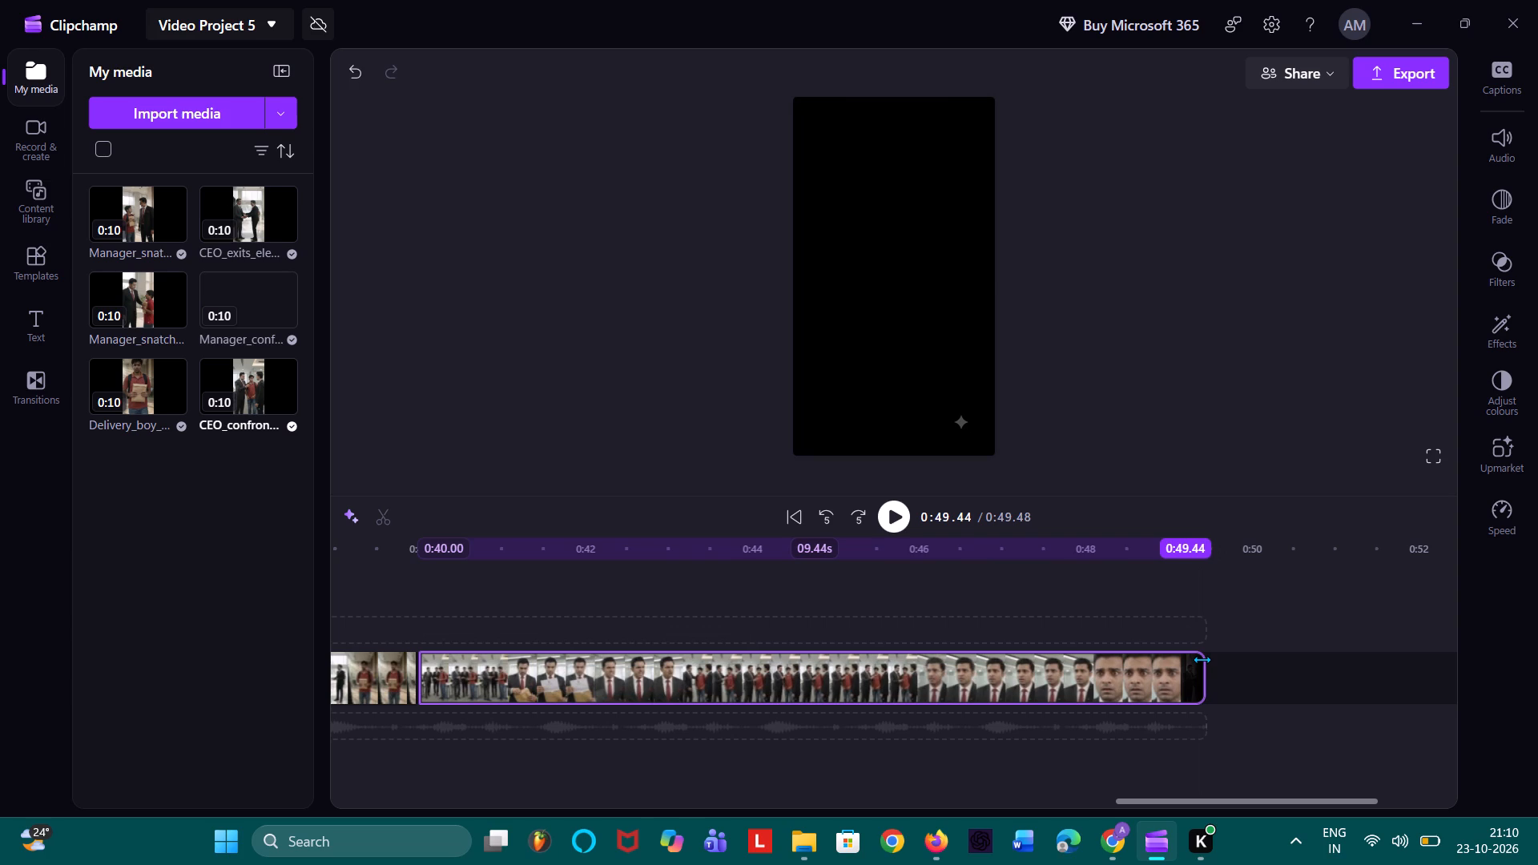
{"action": "left_click_drag", "start_coordinate": [1202, 659], "coordinate": [1190, 658]}
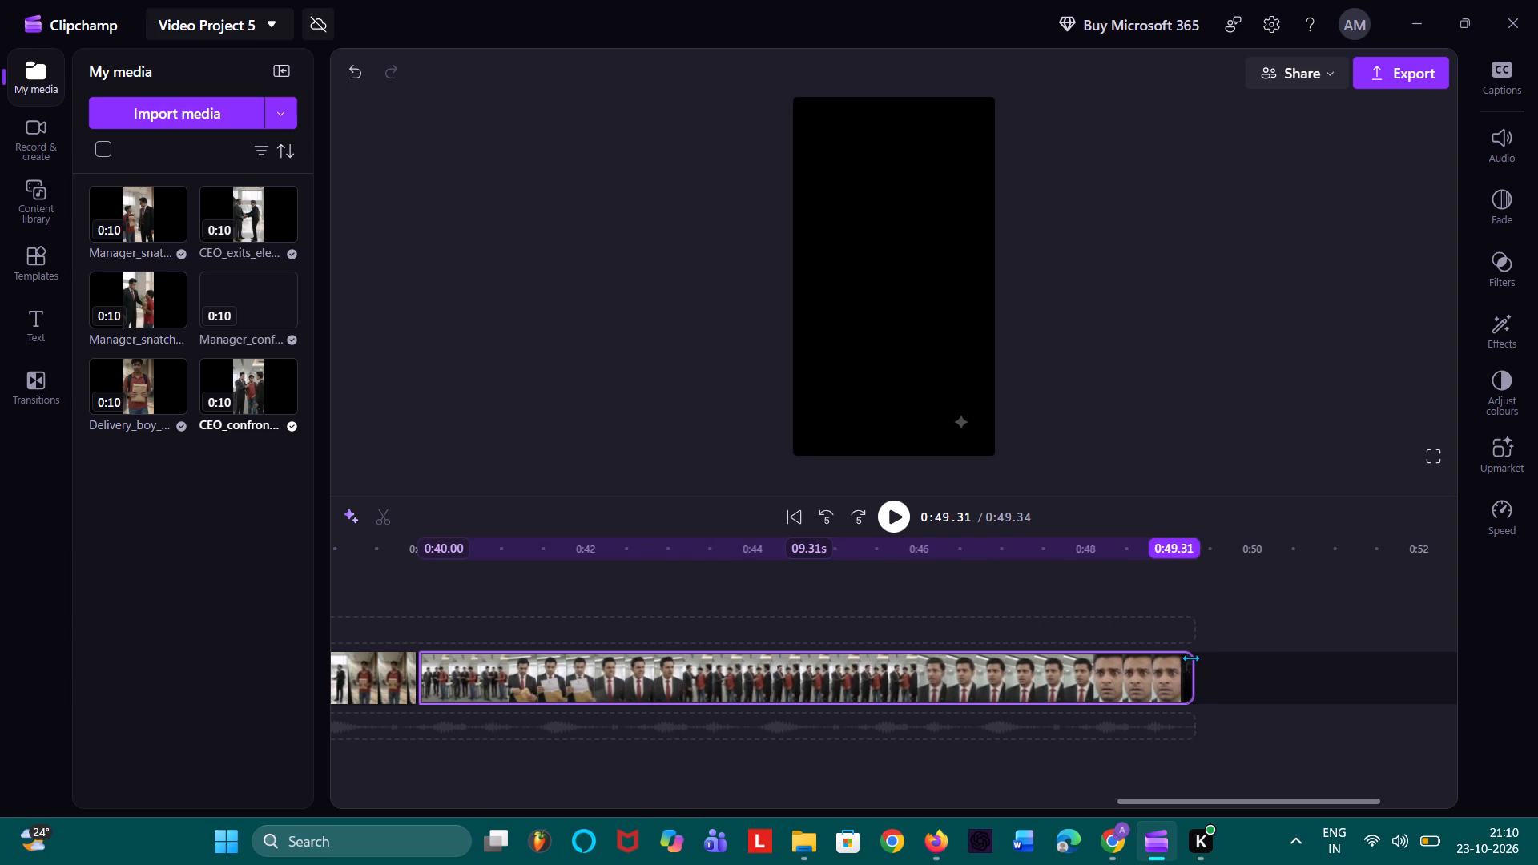
{"action": "left_click_drag", "start_coordinate": [1190, 658], "coordinate": [1193, 658]}
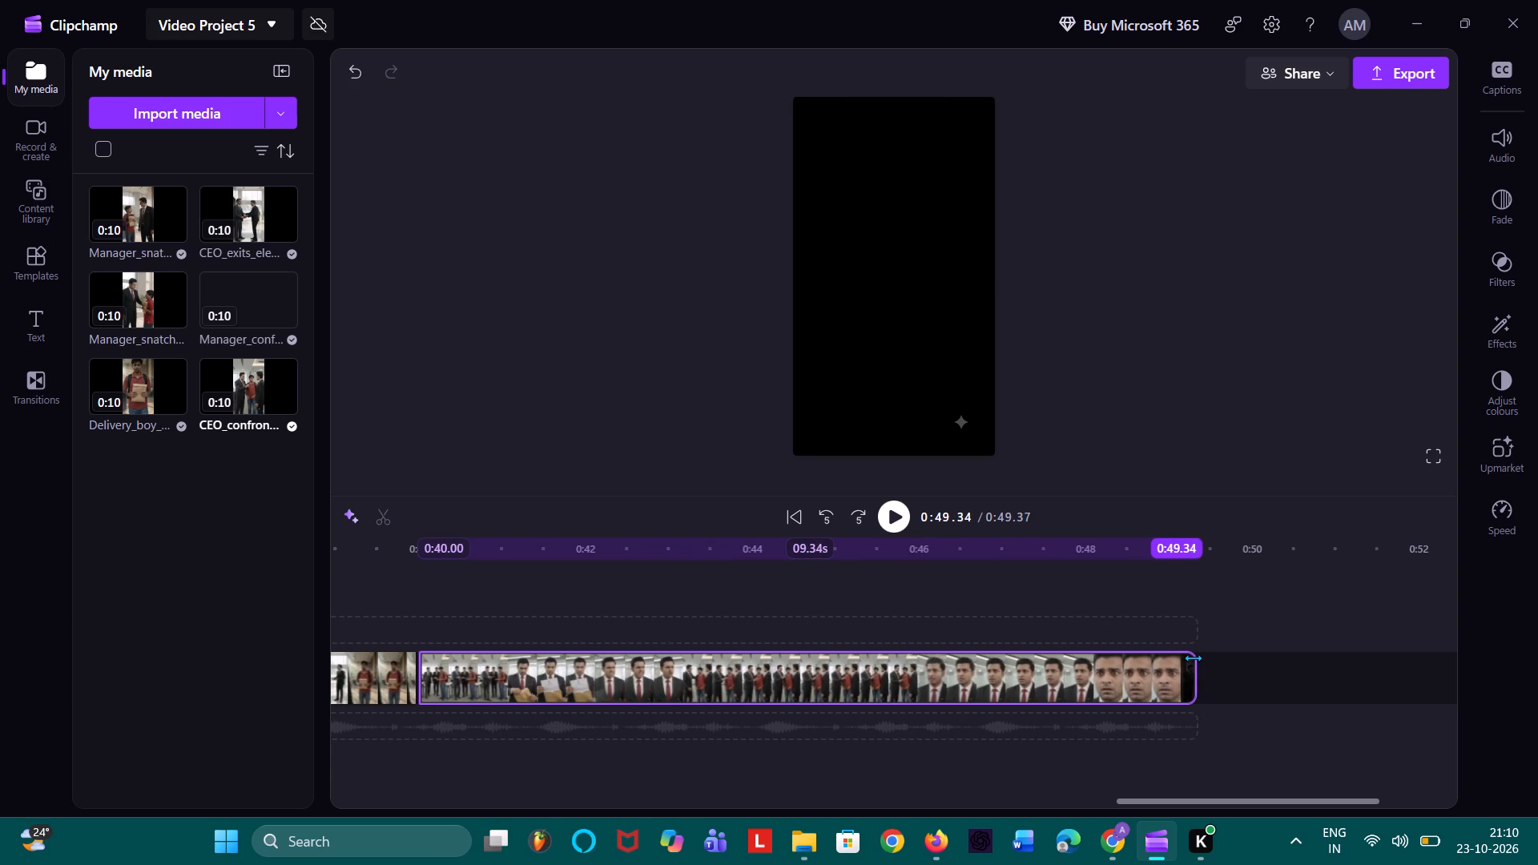
{"action": "left_click_drag", "start_coordinate": [1193, 658], "coordinate": [1192, 658]}
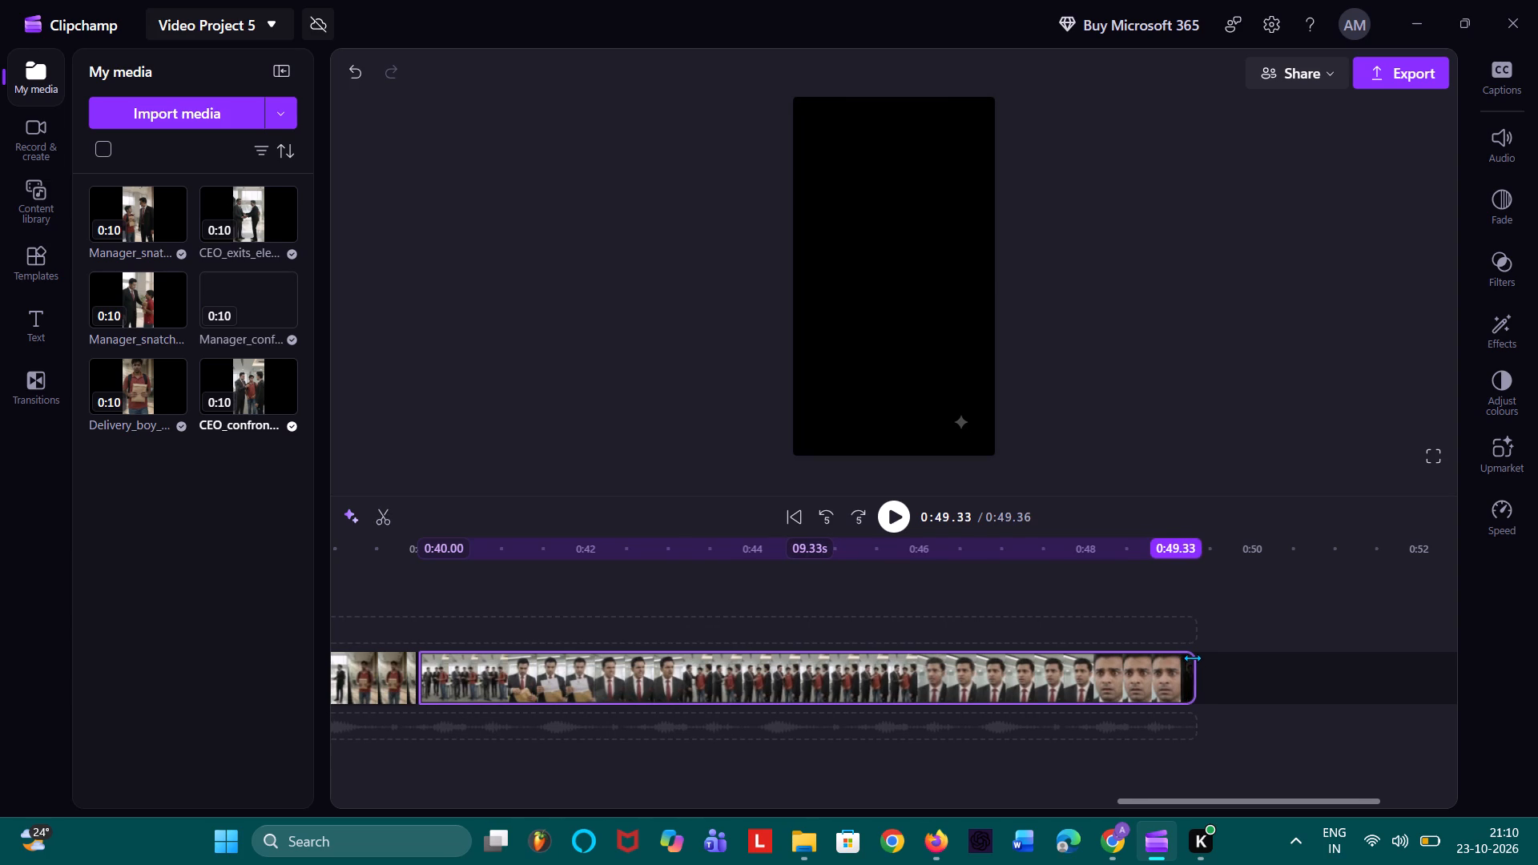
{"action": "left_click_drag", "start_coordinate": [1192, 658], "coordinate": [1186, 654]}
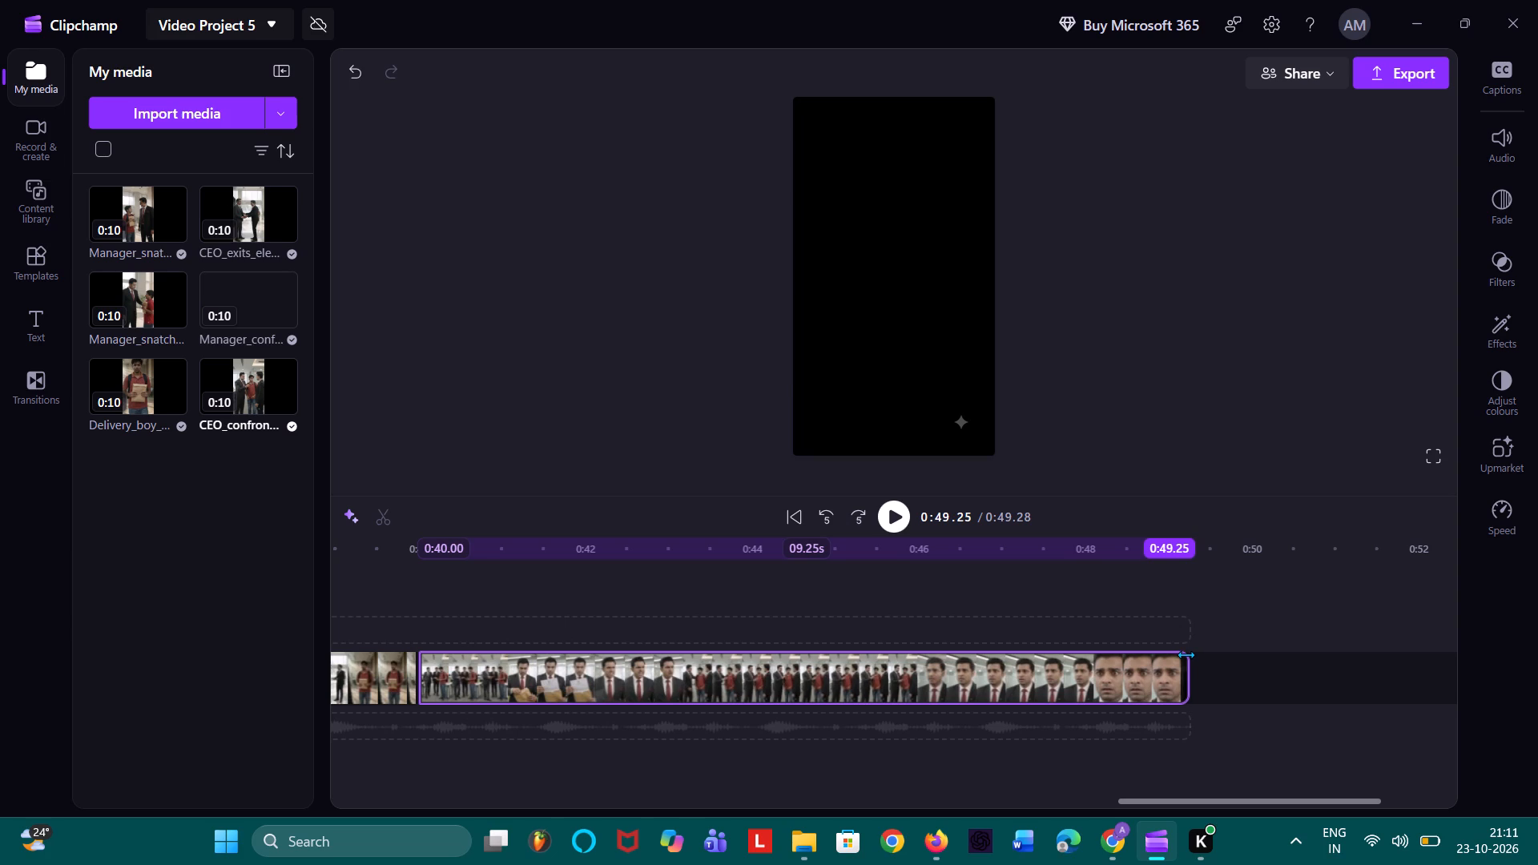
{"action": "left_click_drag", "start_coordinate": [1186, 654], "coordinate": [1188, 655]}
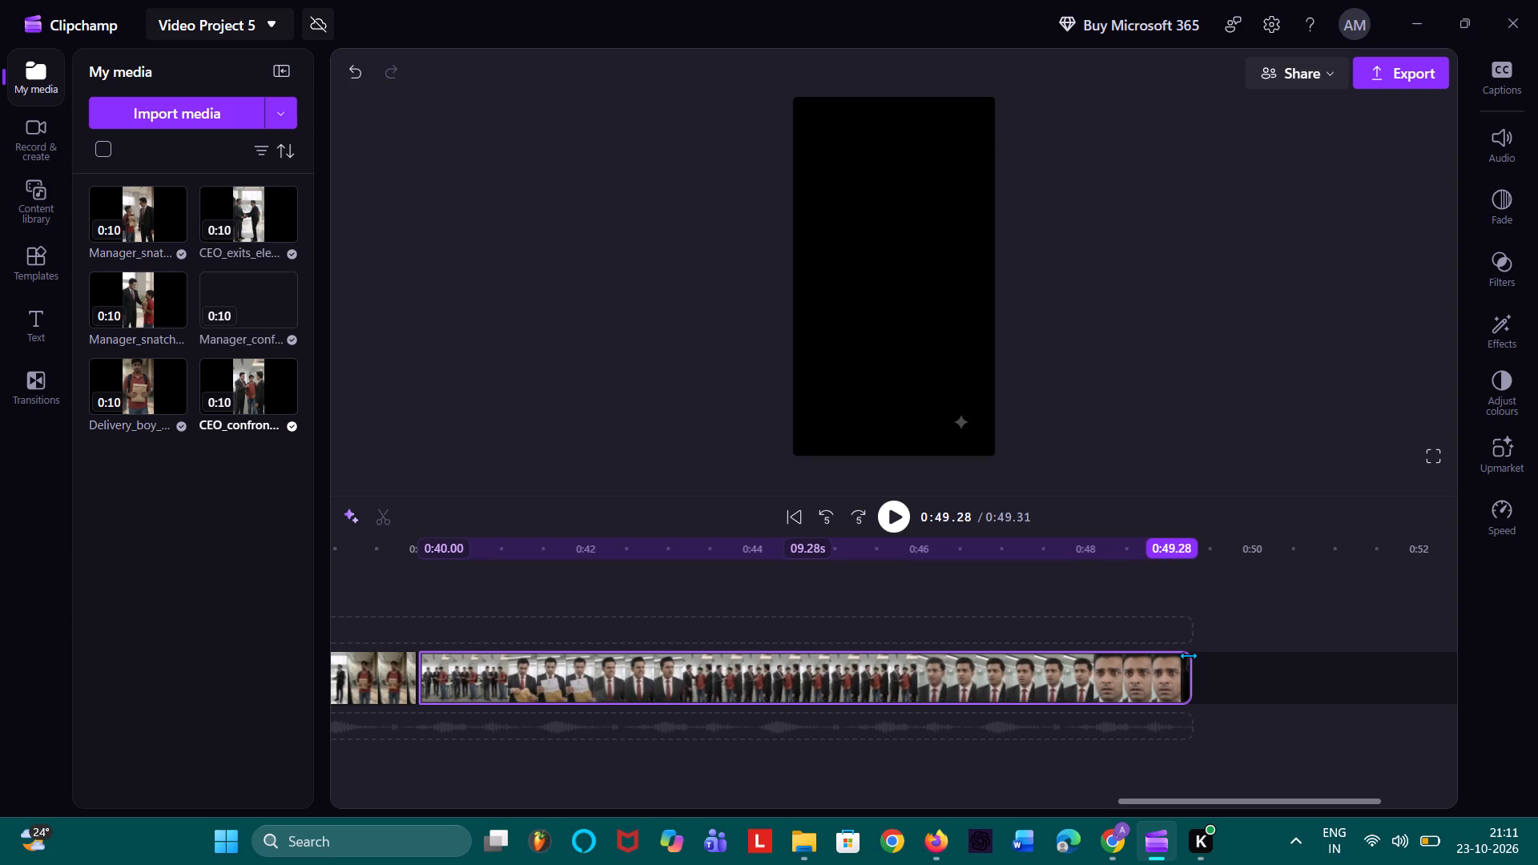
{"action": "left_click_drag", "start_coordinate": [1188, 655], "coordinate": [1189, 653]}
{"action": "key", "text": "space"}
{"action": "key", "text": "space"}
{"action": "key", "text": "space"}
{"action": "key", "text": "space"}
{"action": "key", "text": "space"}
{"action": "key", "text": "space"}
{"action": "key", "text": "space"}
{"action": "key", "text": "space"}
{"action": "key", "text": "space"}
{"action": "key", "text": "space"}
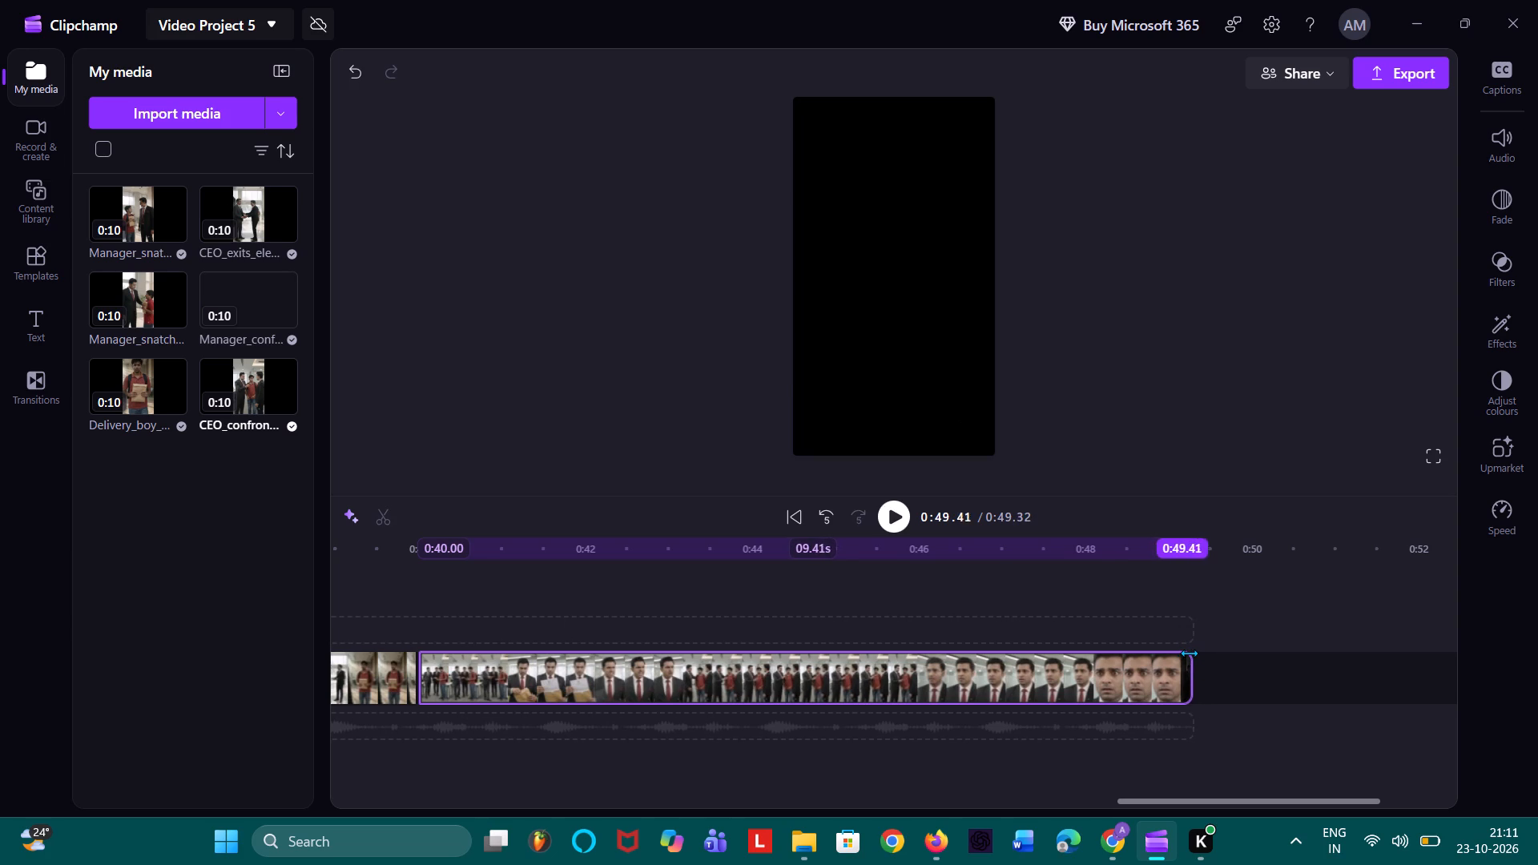
{"action": "left_click_drag", "start_coordinate": [1189, 653], "coordinate": [1186, 653]}
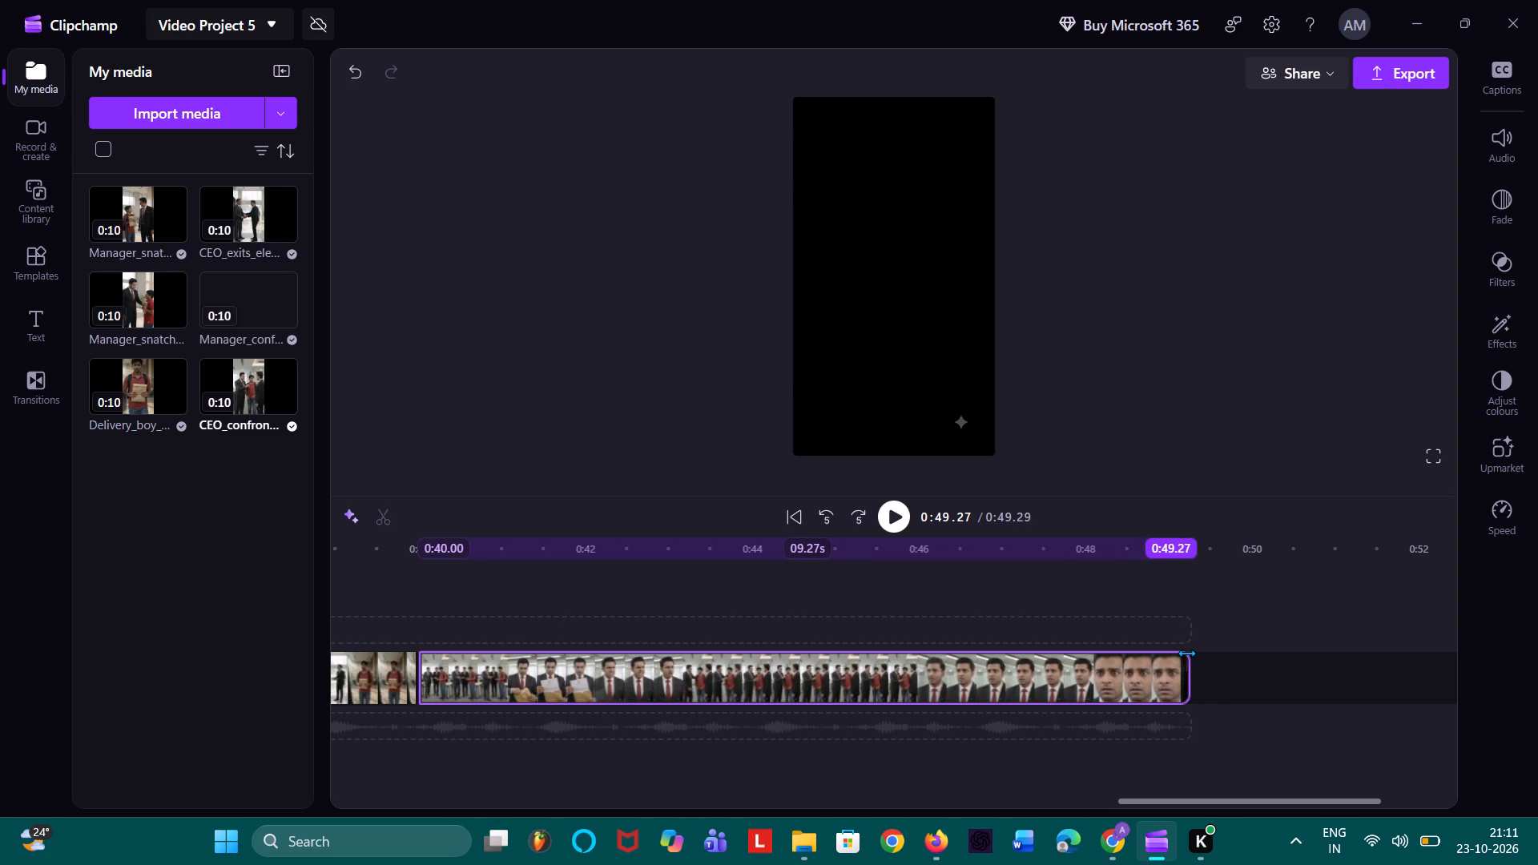
{"action": "left_click_drag", "start_coordinate": [1186, 653], "coordinate": [1182, 653]}
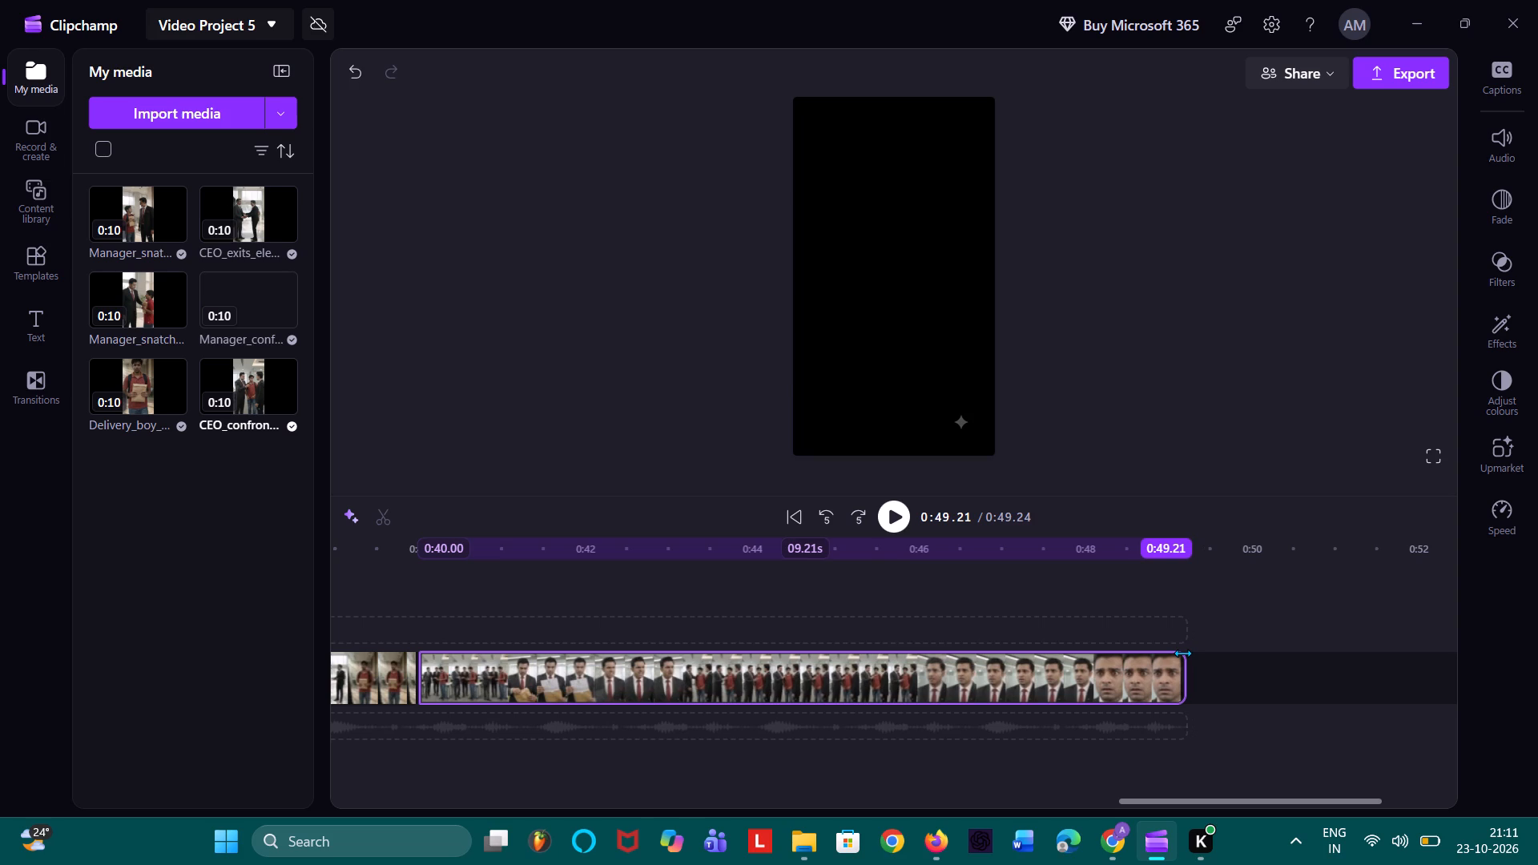
{"action": "left_click_drag", "start_coordinate": [1182, 653], "coordinate": [1178, 655]}
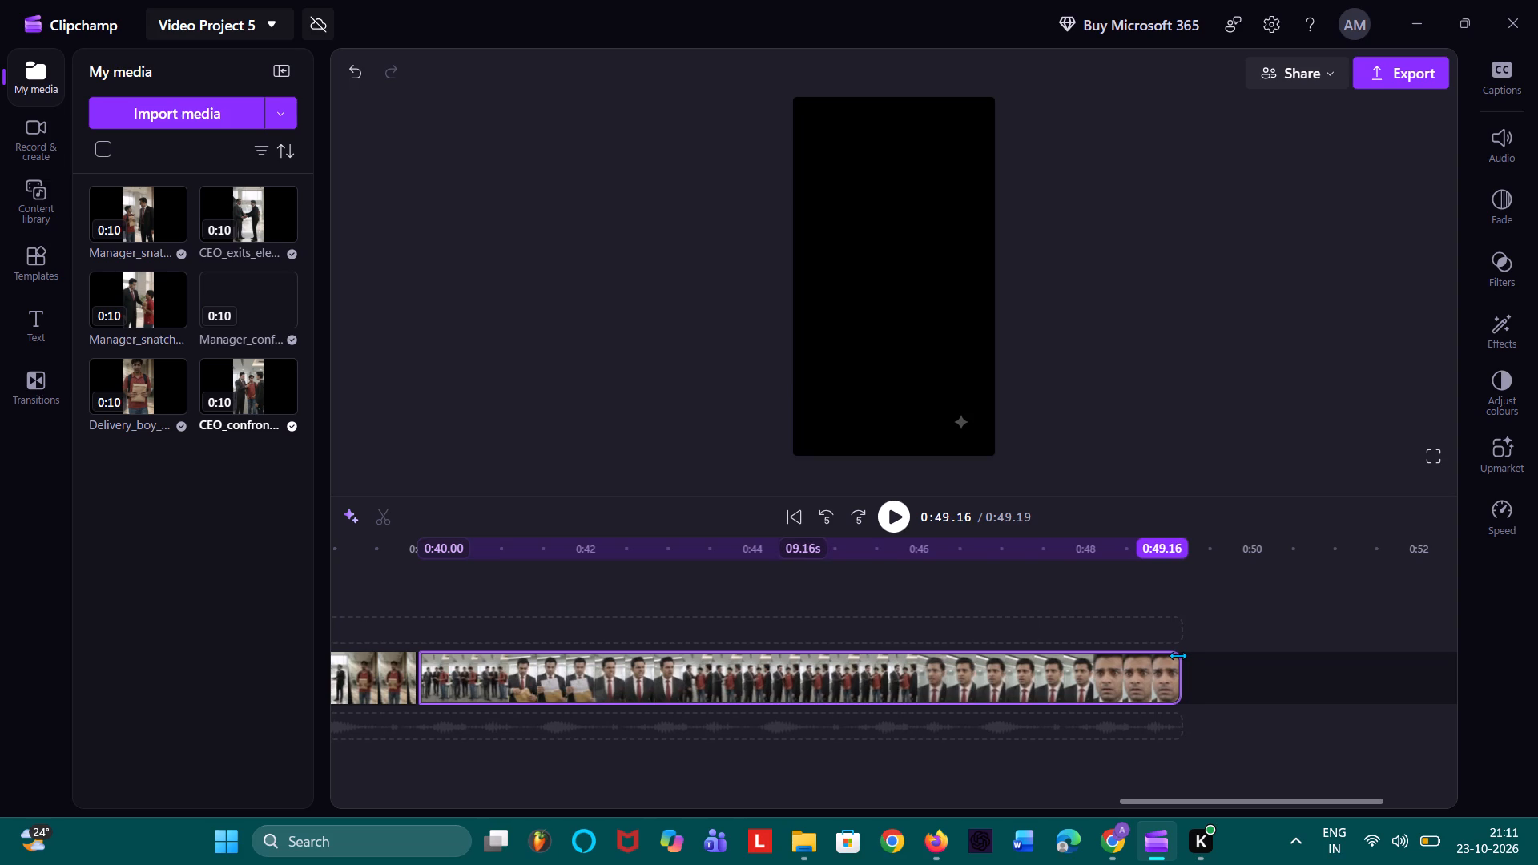
{"action": "left_click_drag", "start_coordinate": [1178, 655], "coordinate": [1175, 658]}
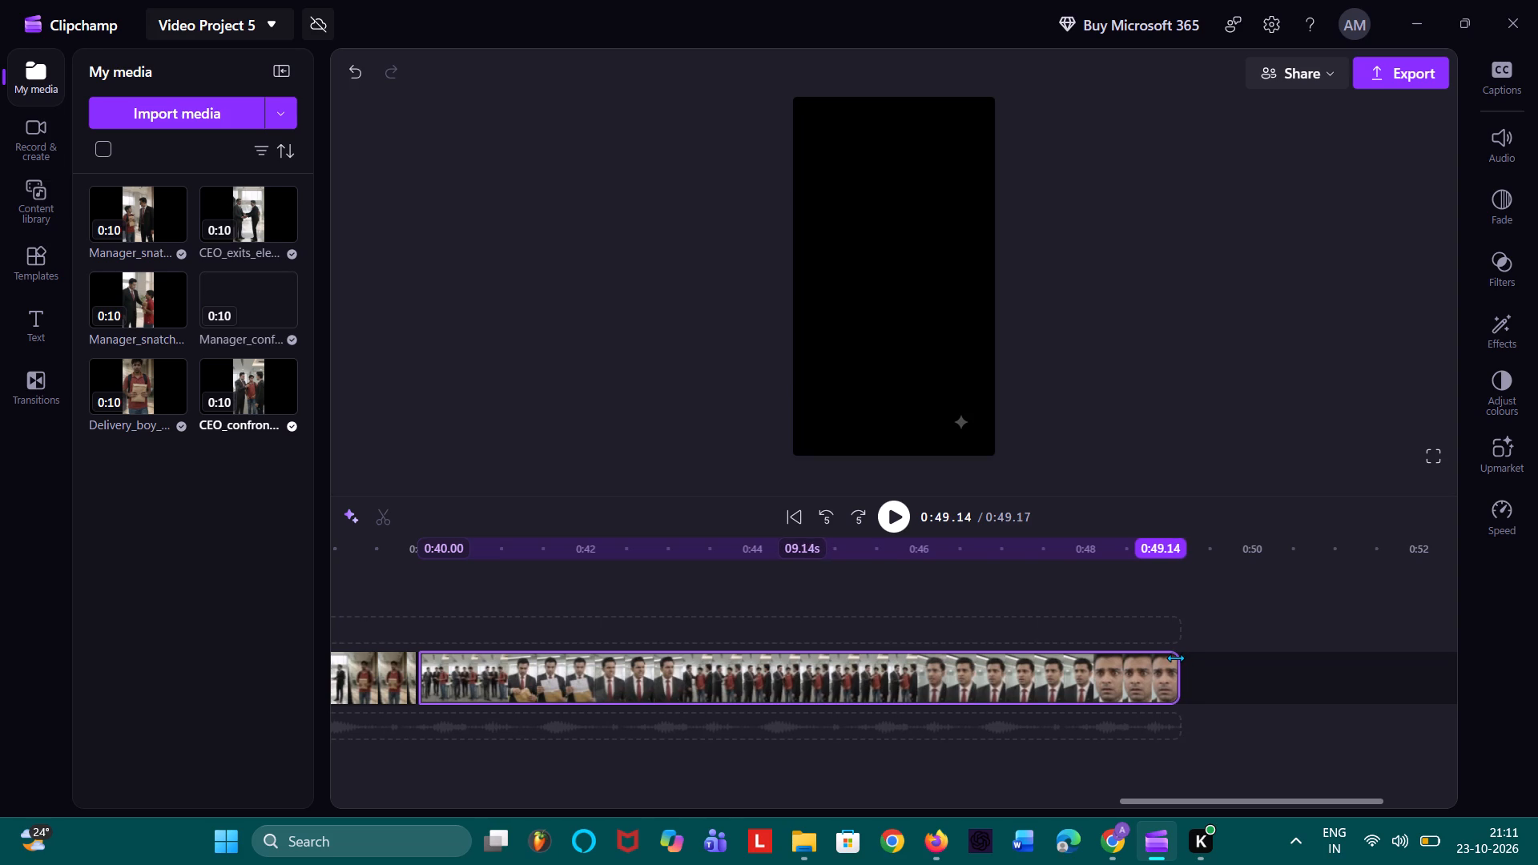
{"action": "left_click_drag", "start_coordinate": [1175, 658], "coordinate": [1171, 659]}
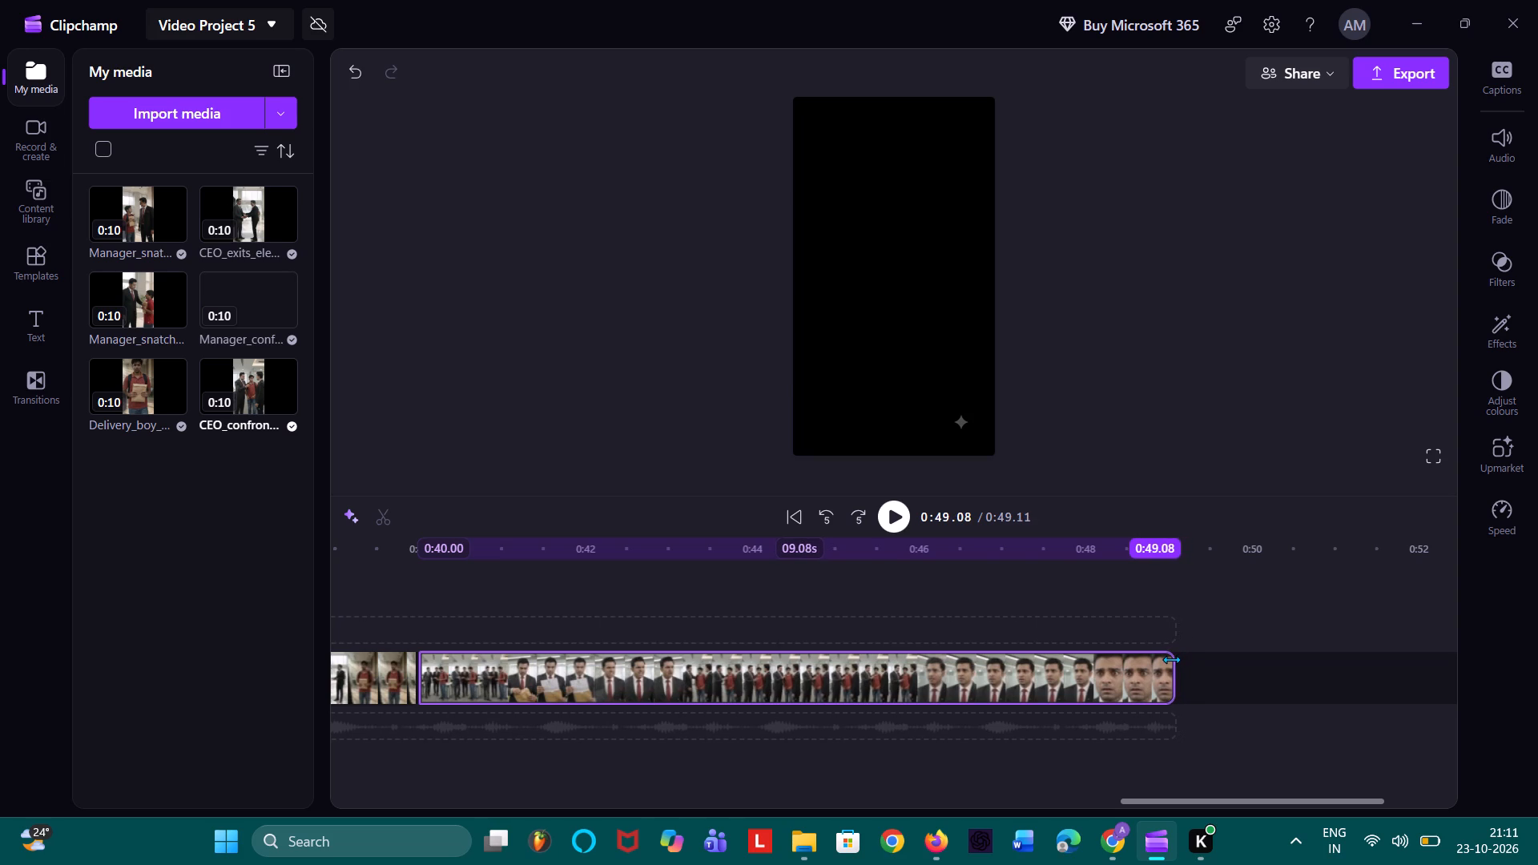
{"action": "left_click_drag", "start_coordinate": [1171, 659], "coordinate": [1168, 661]}
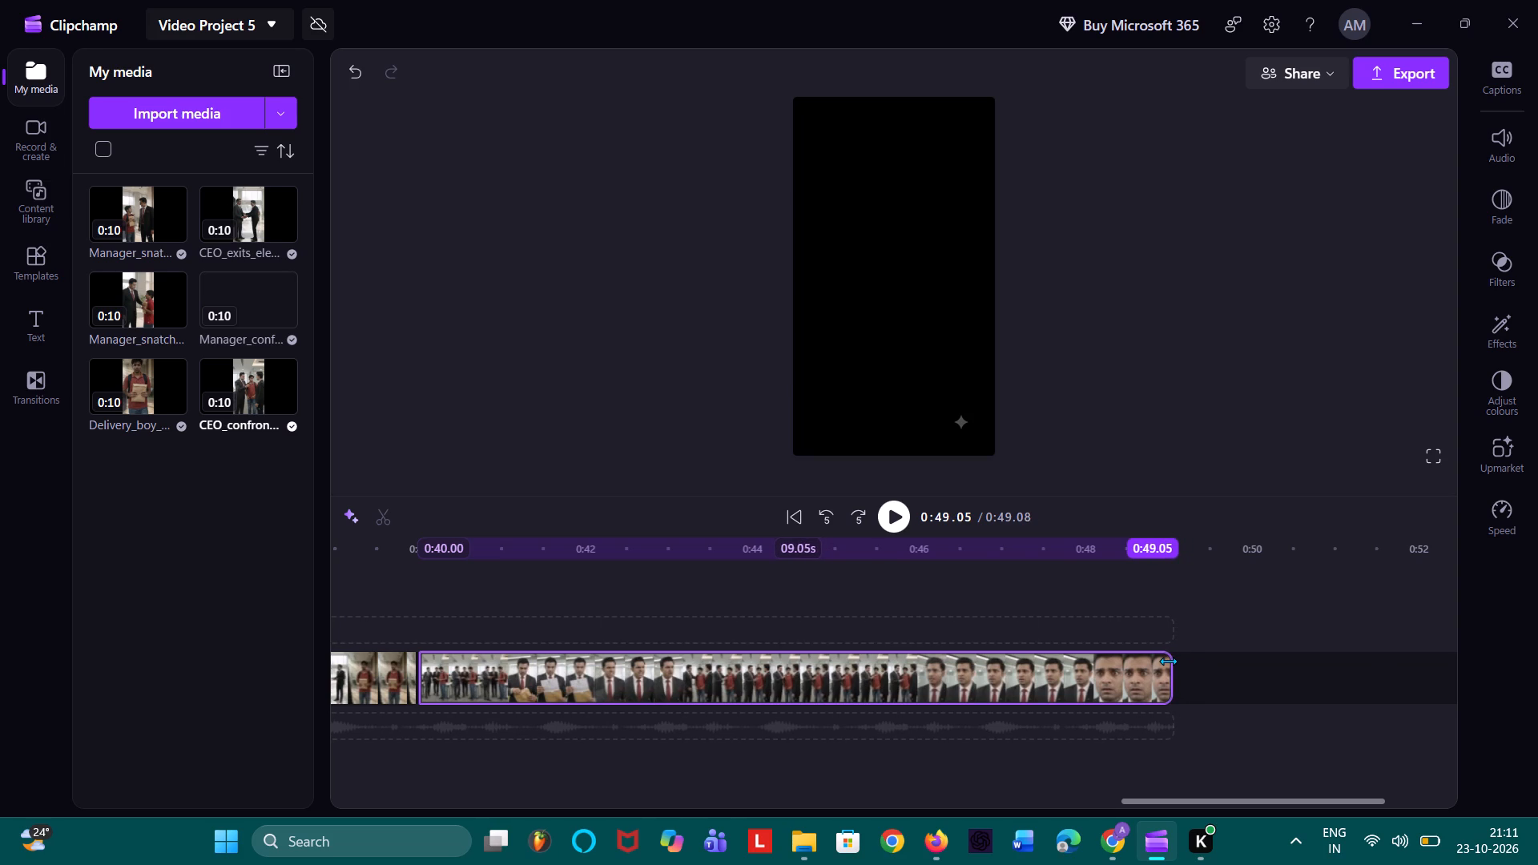
{"action": "left_click_drag", "start_coordinate": [1168, 661], "coordinate": [1167, 662]}
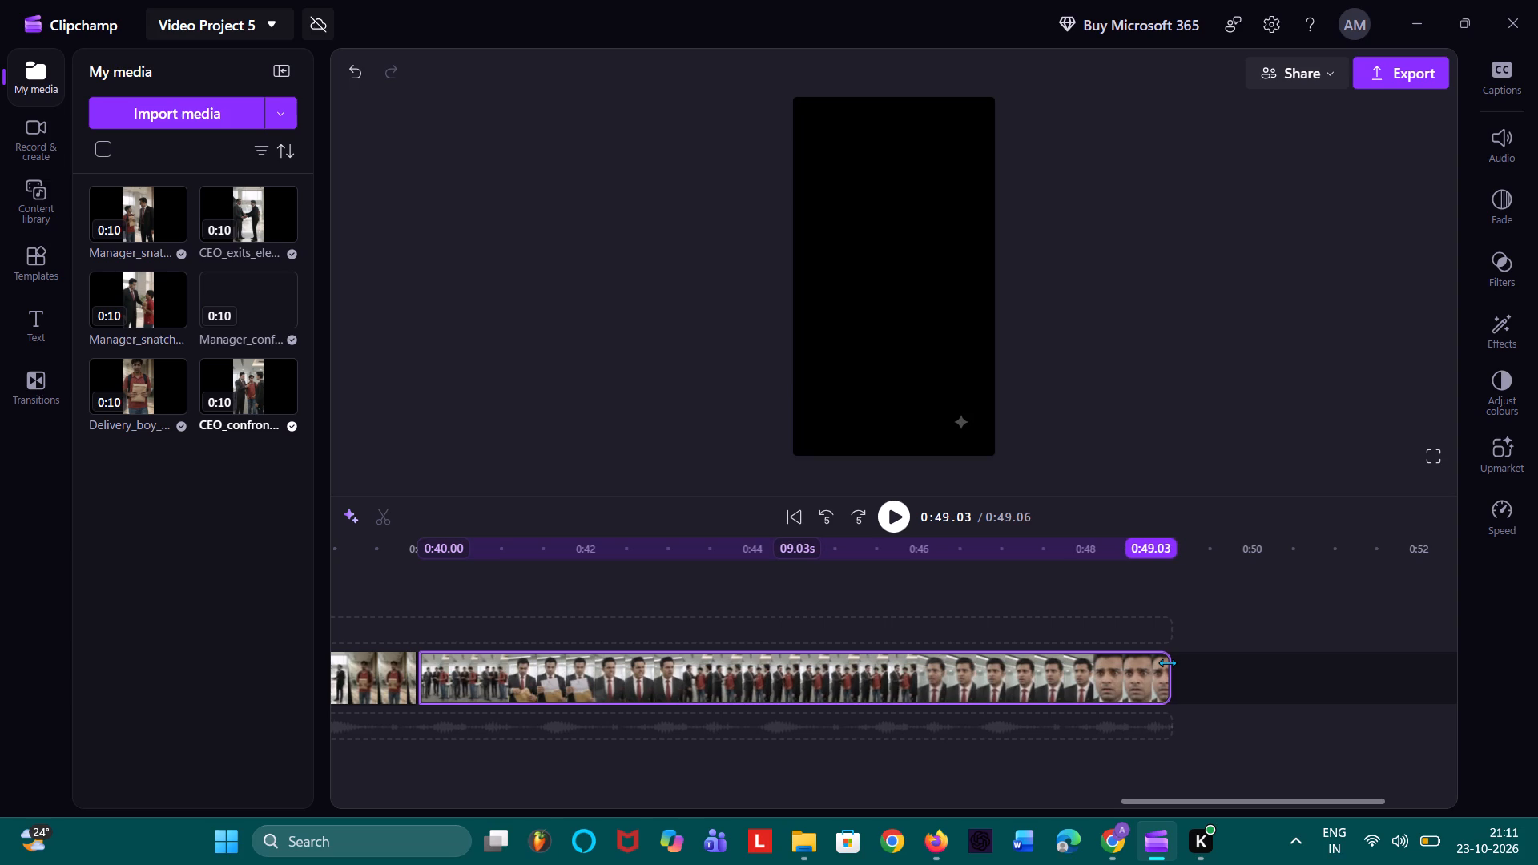
{"action": "left_click_drag", "start_coordinate": [1167, 662], "coordinate": [1165, 663]}
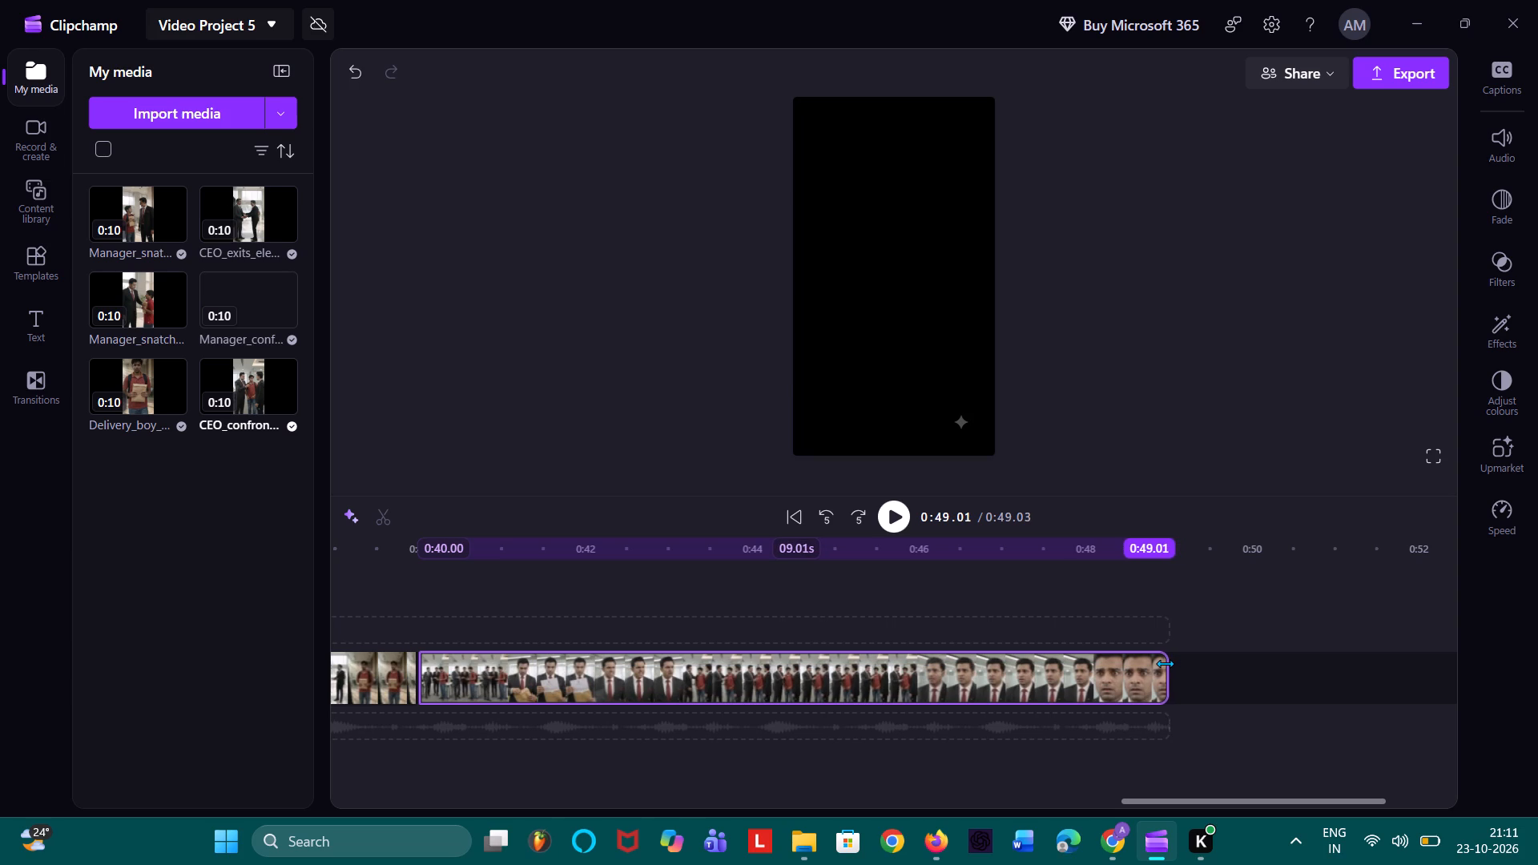
{"action": "left_click_drag", "start_coordinate": [1165, 663], "coordinate": [1163, 664]}
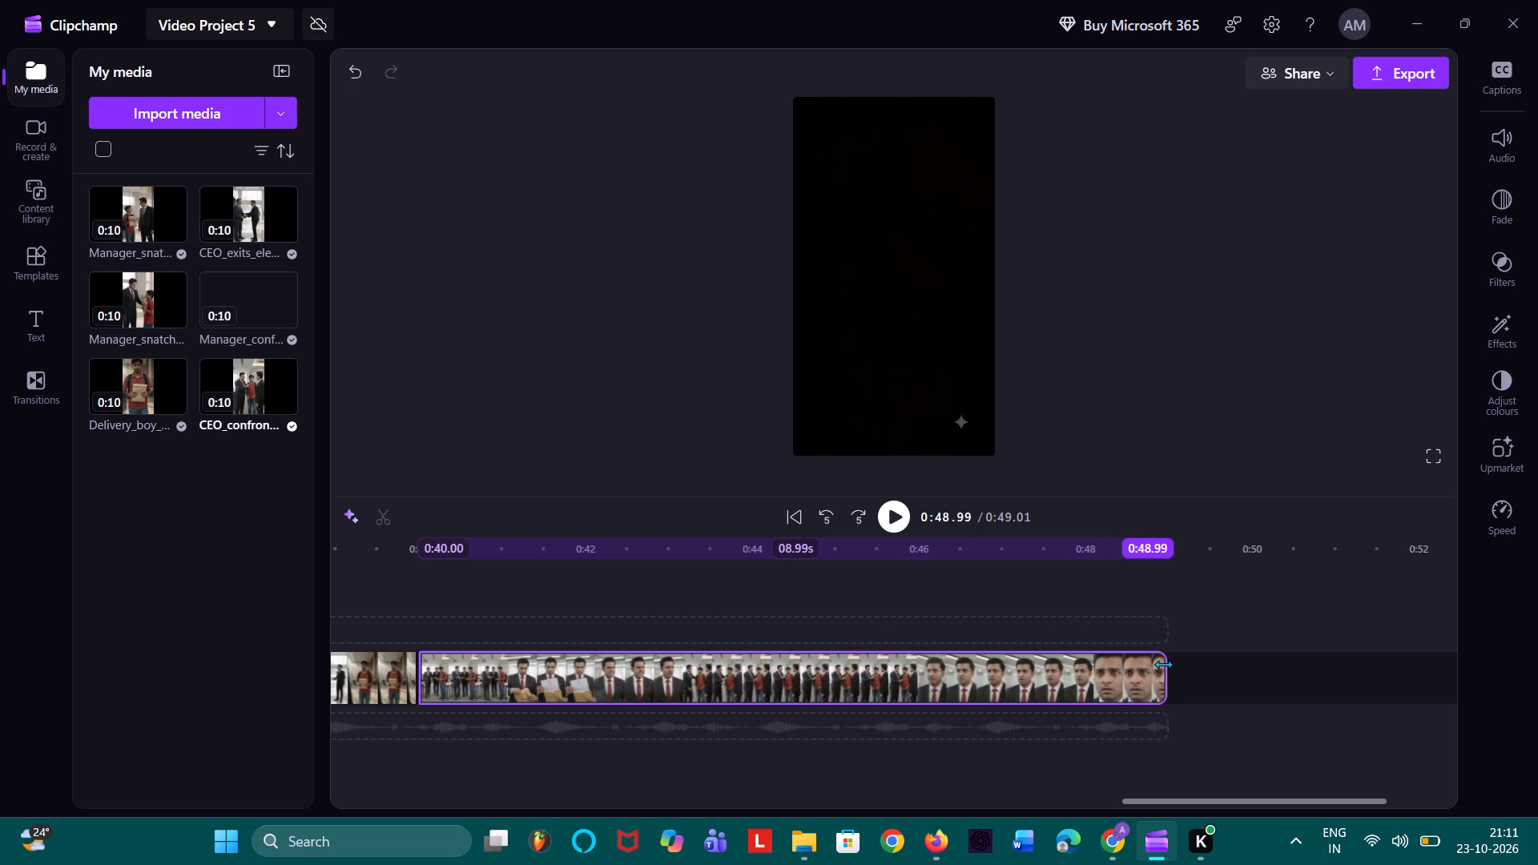
{"action": "left_click_drag", "start_coordinate": [1163, 664], "coordinate": [1162, 665]}
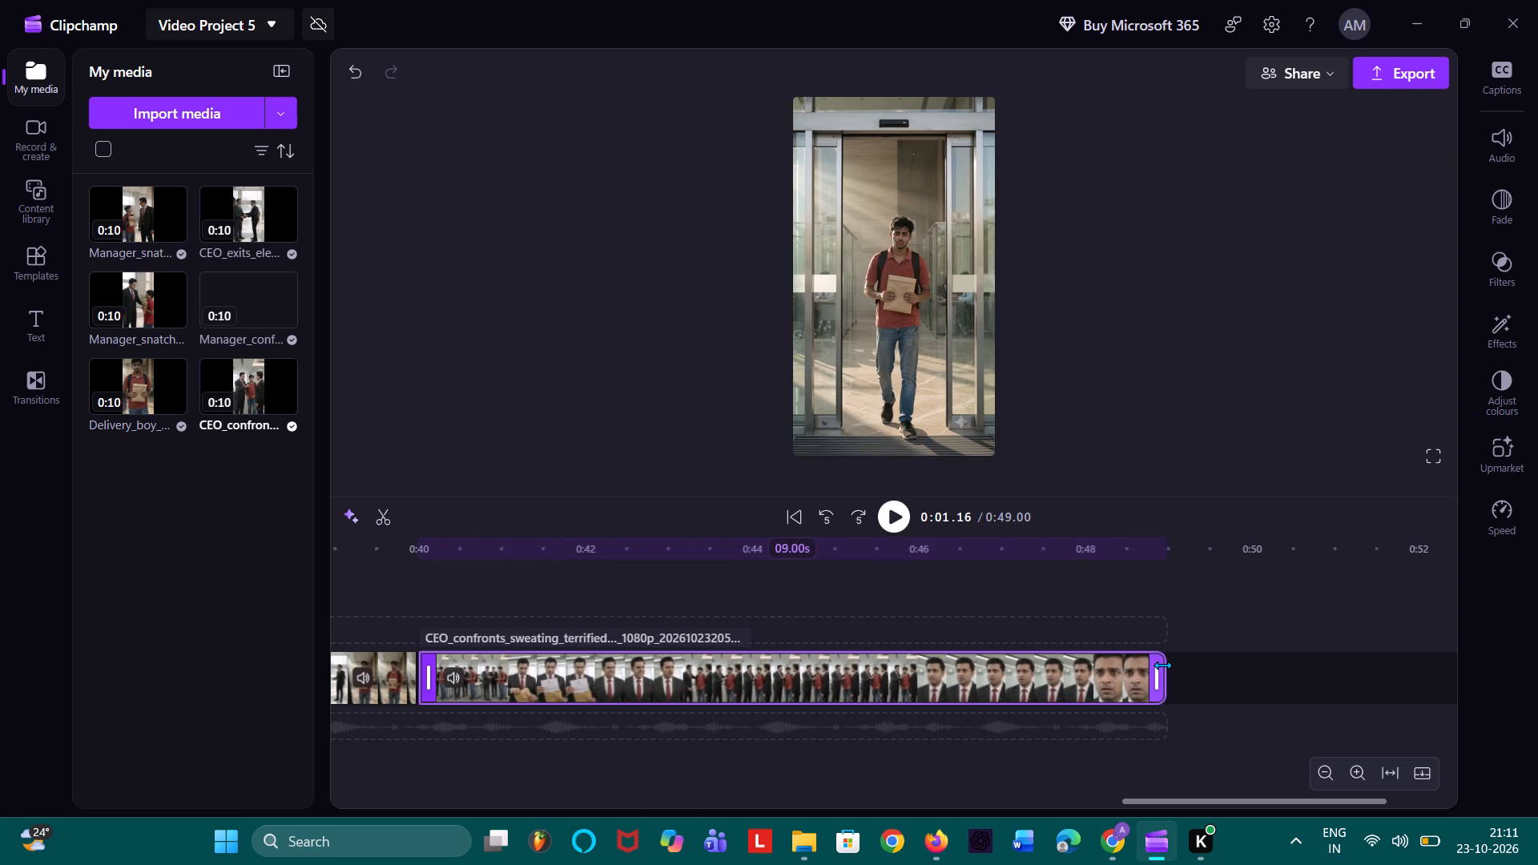
Play the trimmed video from the start to review it, and return the playhead to 0:00.
{"action": "key", "text": "Left"}
{"action": "key", "text": "Left"}
{"action": "key", "text": "space"}
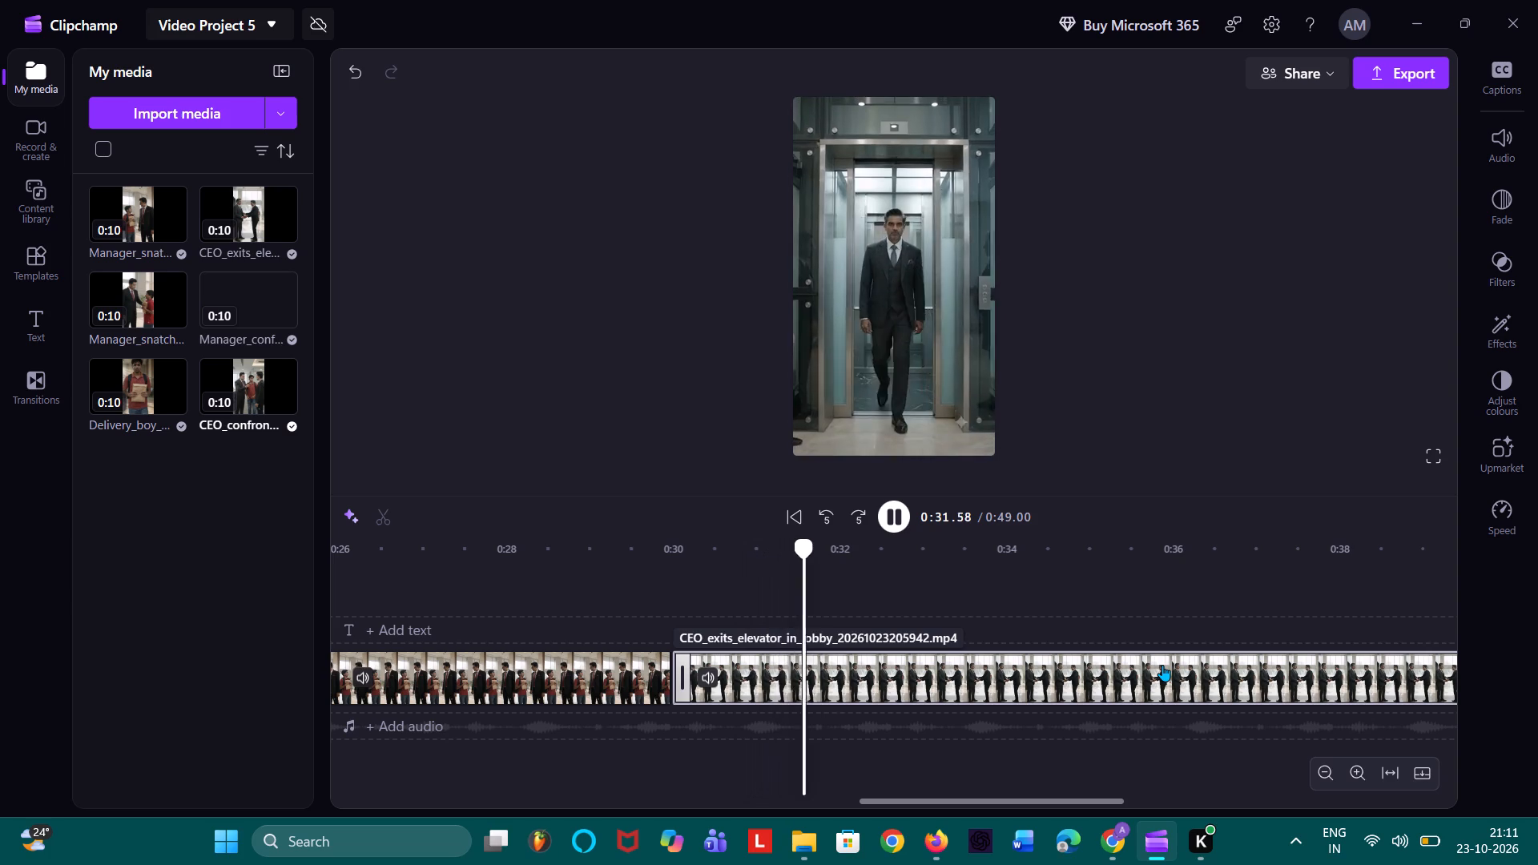
{"action": "left_click", "coordinate": [805, 507]}
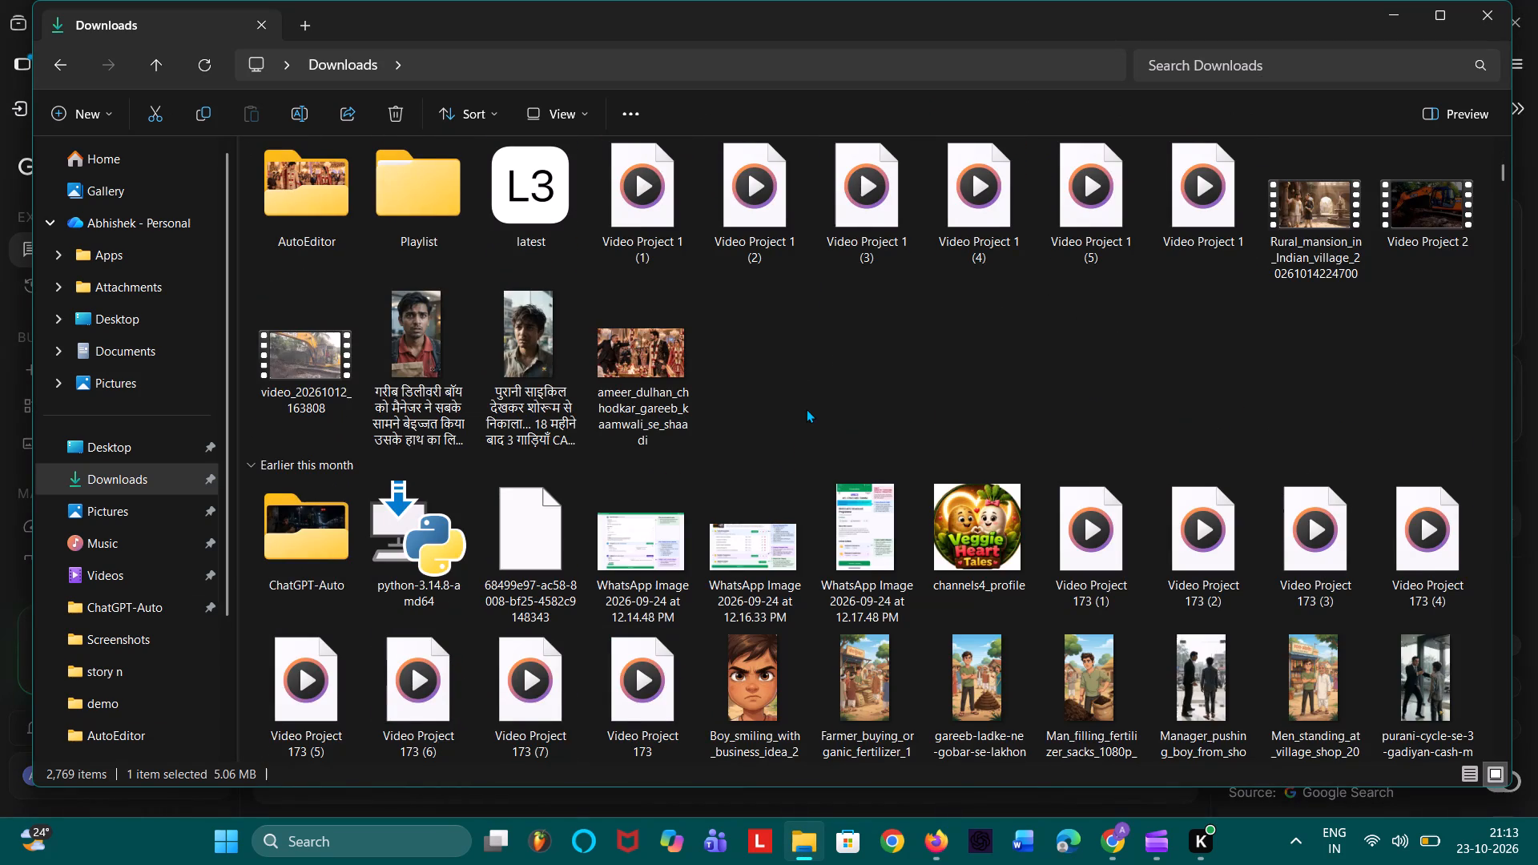
{"action": "scroll", "coordinate": [806, 408], "scroll_direction": "down", "scroll_amount": 2}
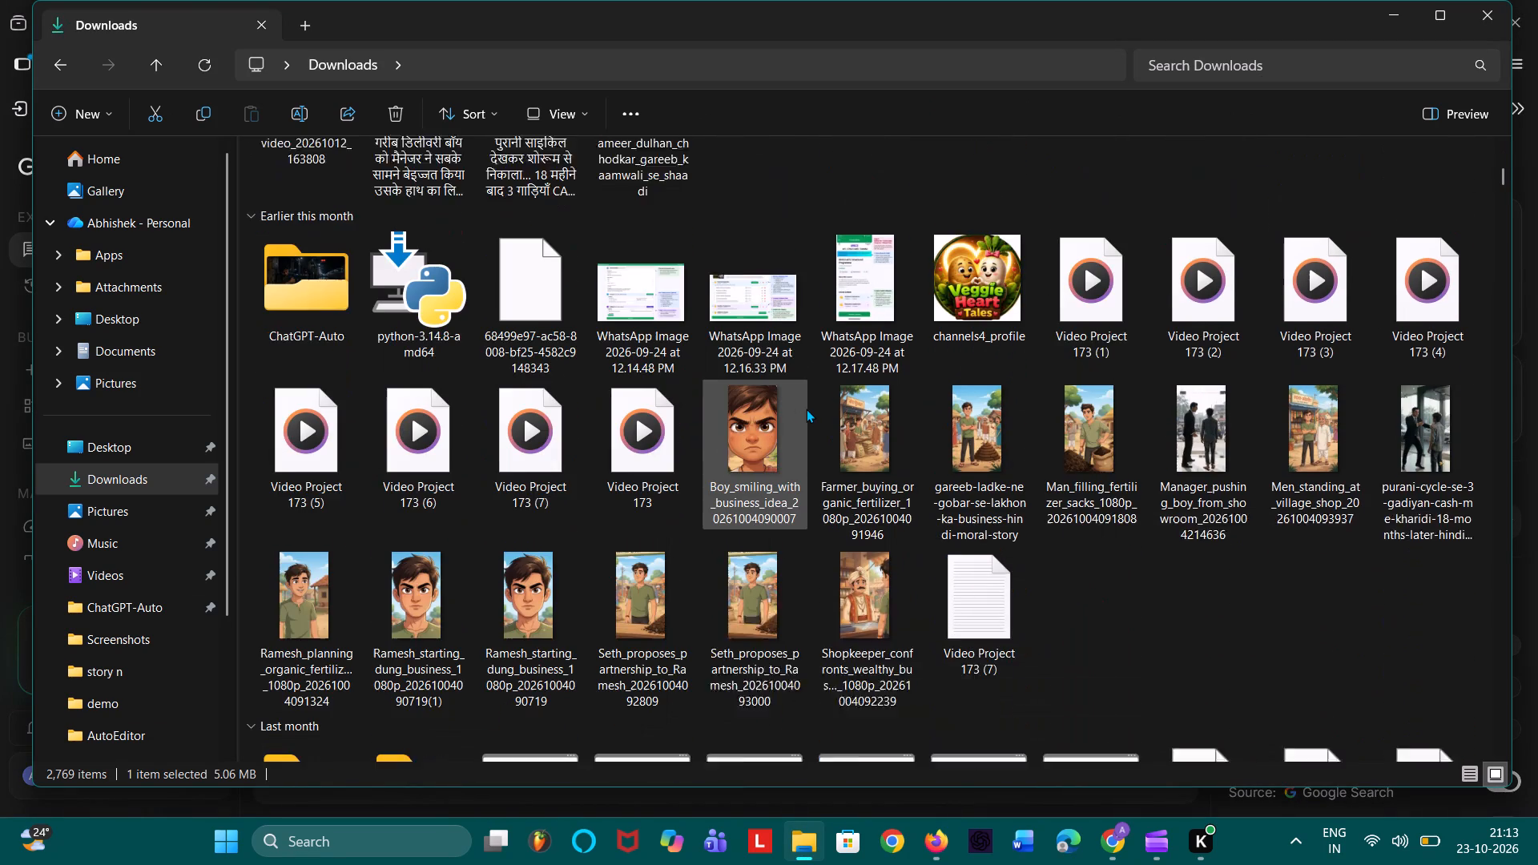
{"action": "scroll", "coordinate": [806, 408], "scroll_direction": "down", "scroll_amount": 4}
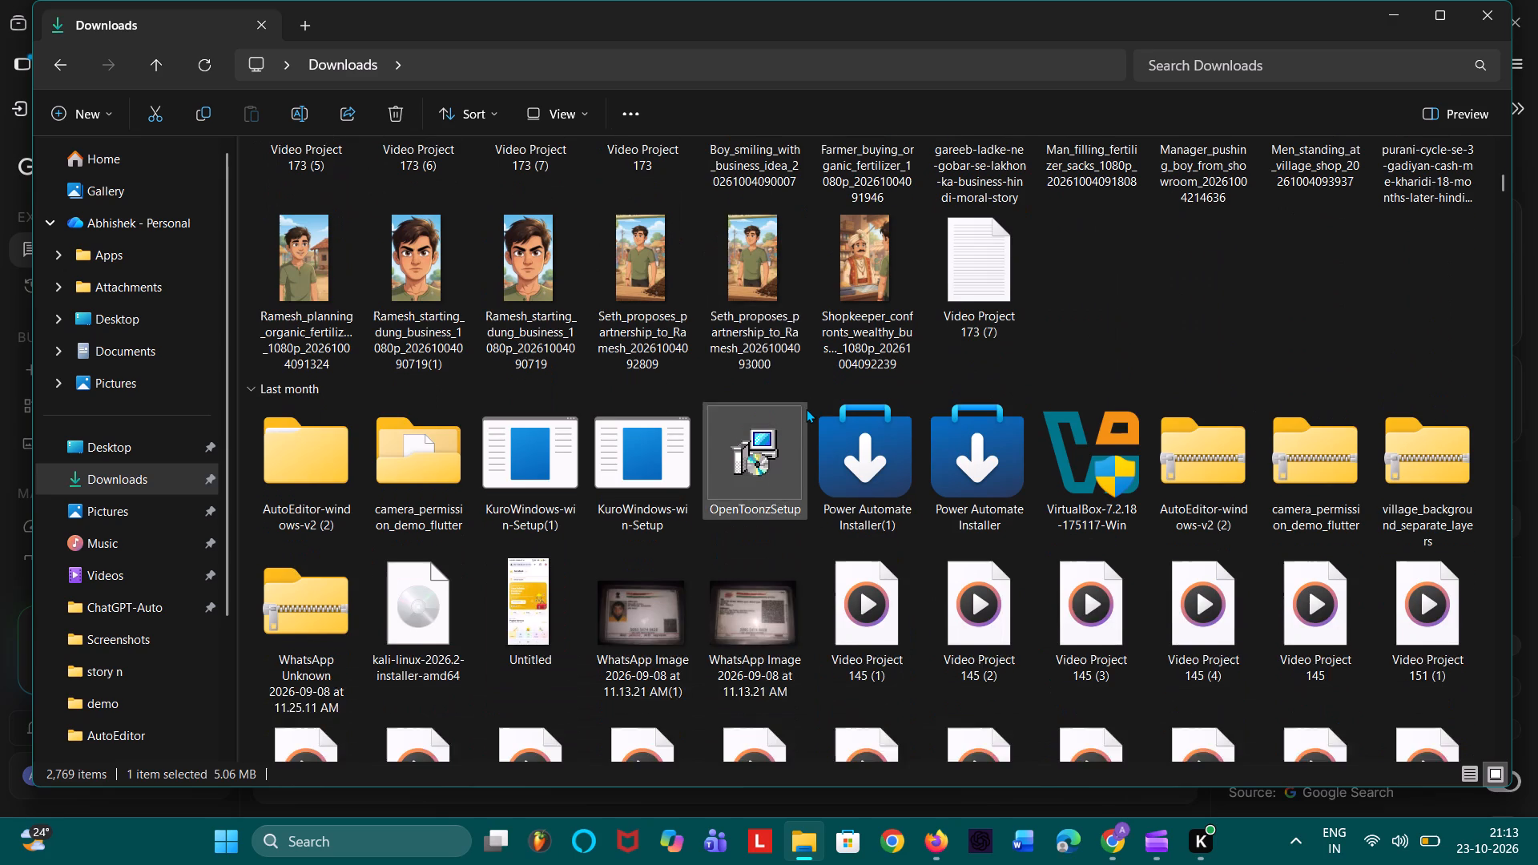
{"action": "scroll", "coordinate": [806, 408], "scroll_direction": "down", "scroll_amount": 2}
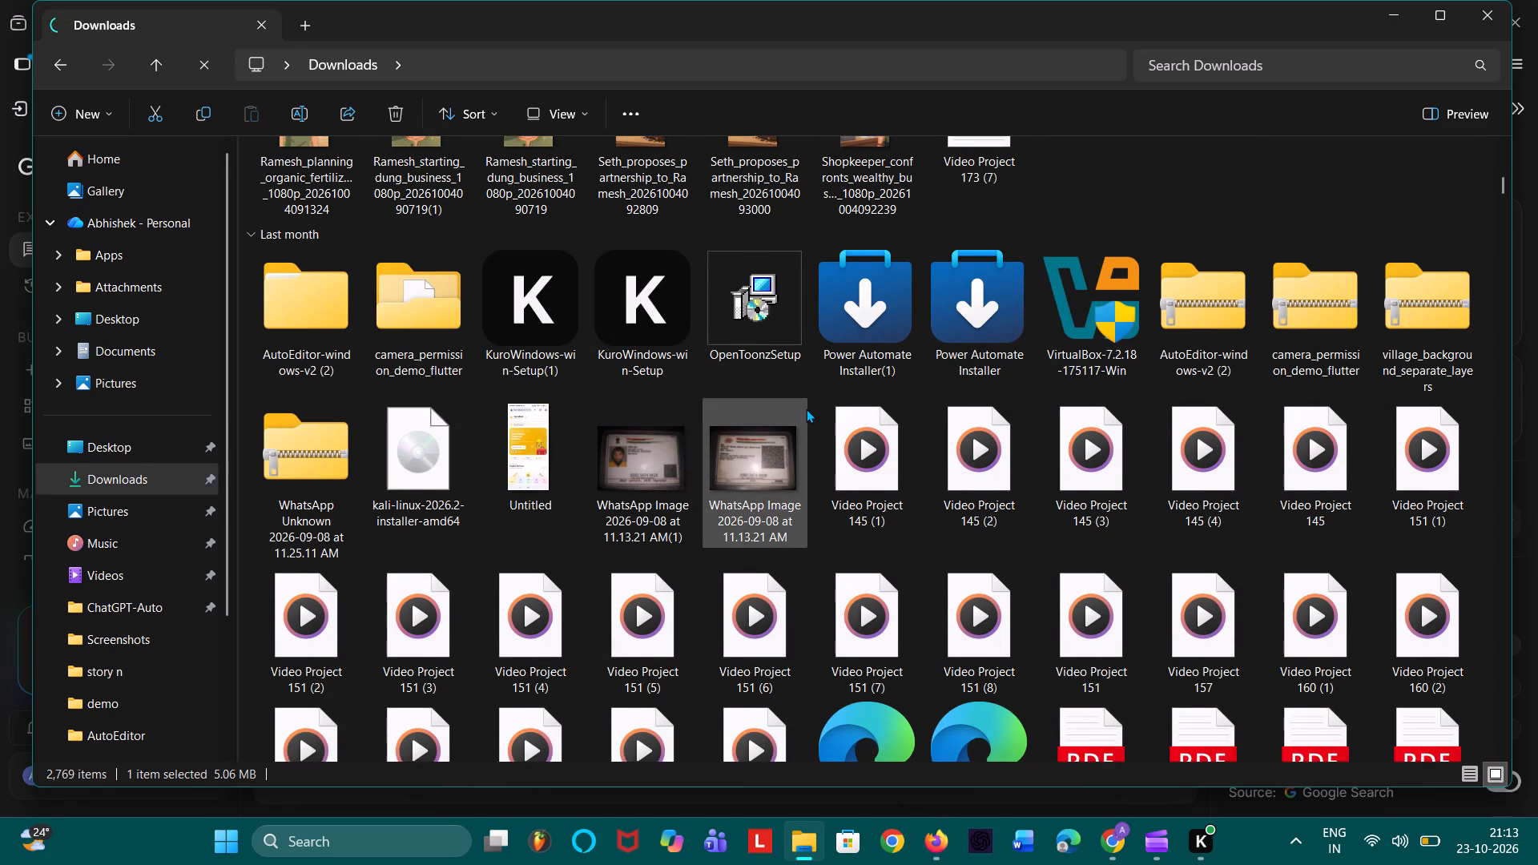
{"action": "scroll", "coordinate": [806, 408], "scroll_direction": "down", "scroll_amount": 1}
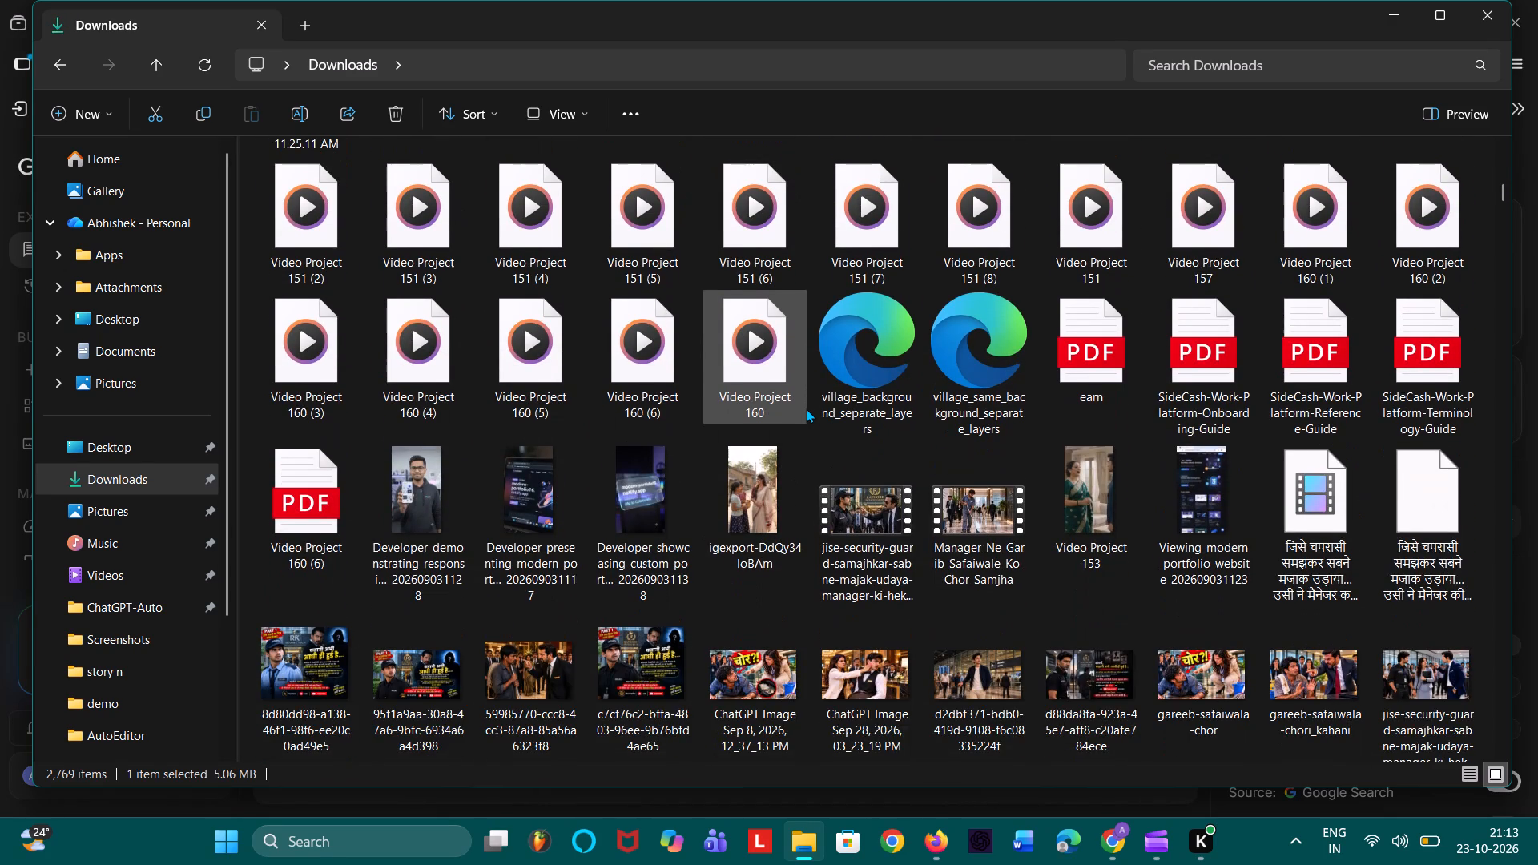
{"action": "scroll", "coordinate": [806, 408], "scroll_direction": "down", "scroll_amount": 5}
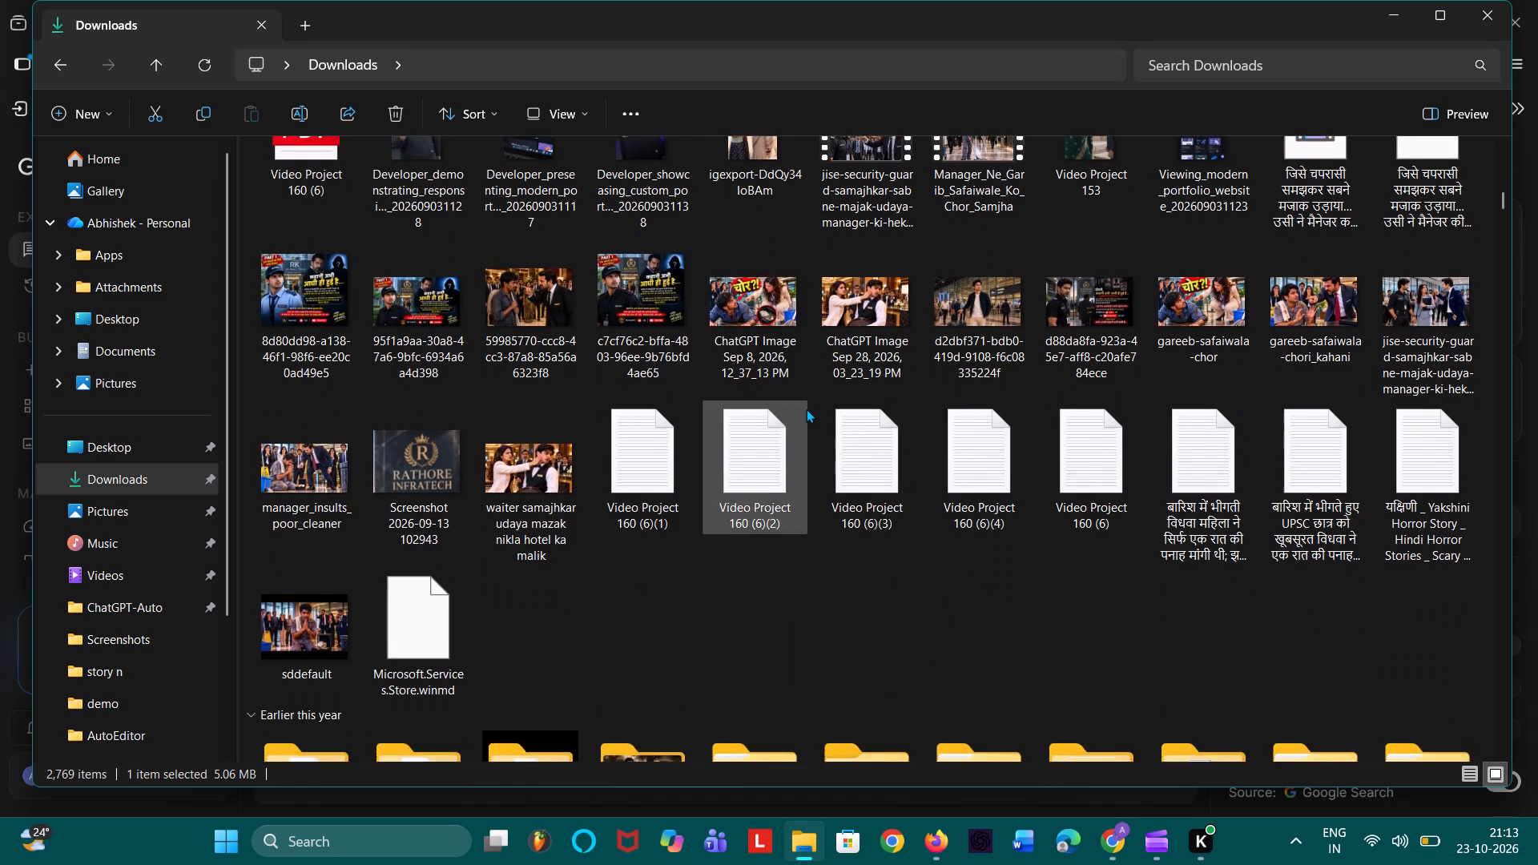
{"action": "scroll", "coordinate": [806, 408], "scroll_direction": "down", "scroll_amount": 4}
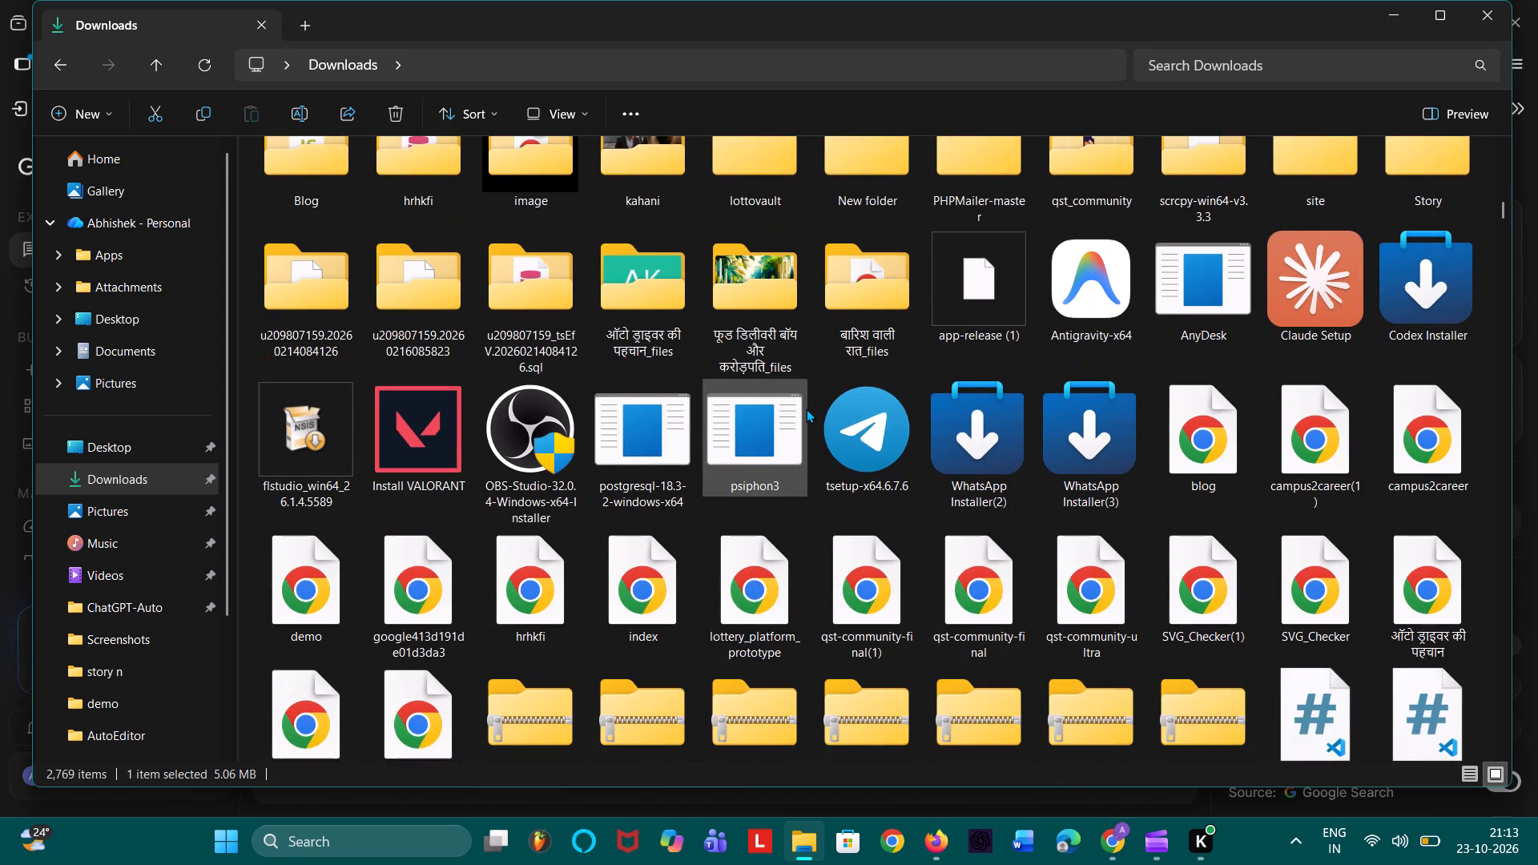
{"action": "scroll", "coordinate": [806, 408], "scroll_direction": "down", "scroll_amount": 7}
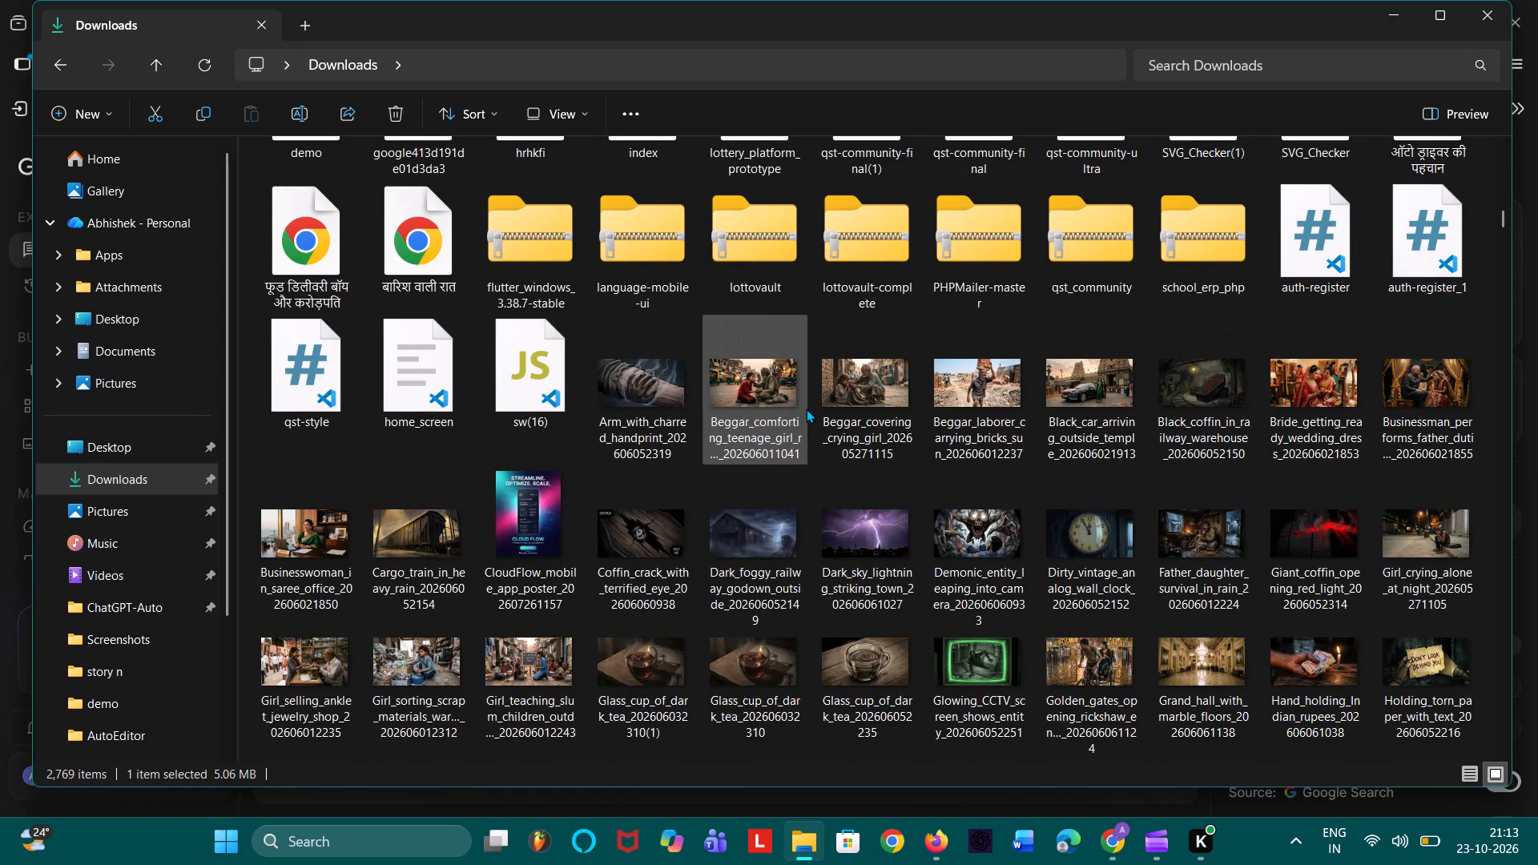
{"action": "scroll", "coordinate": [806, 408], "scroll_direction": "down", "scroll_amount": 3}
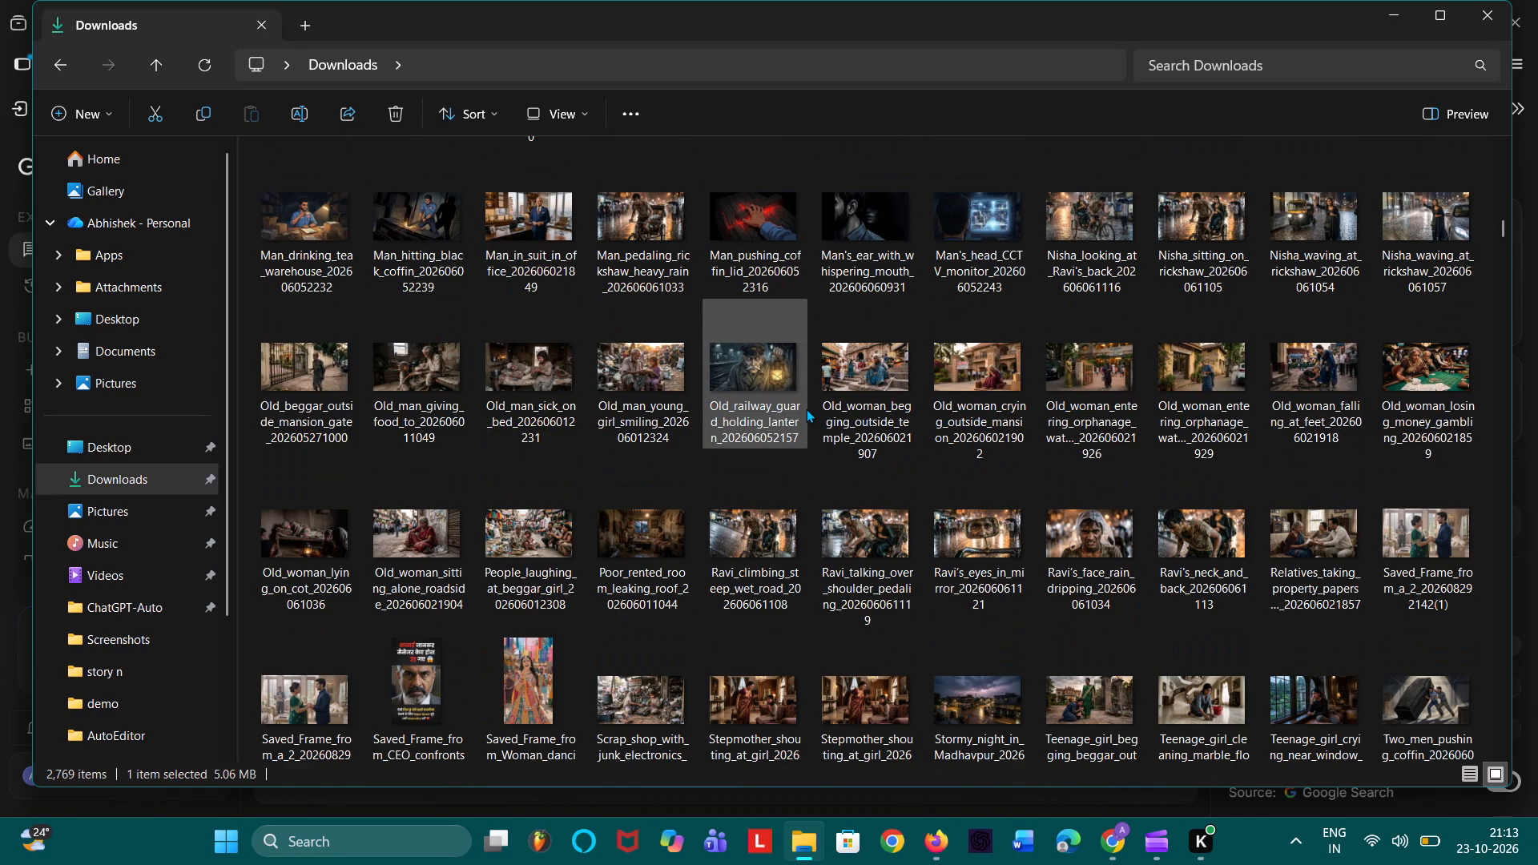
{"action": "scroll", "coordinate": [806, 408], "scroll_direction": "down", "scroll_amount": 3}
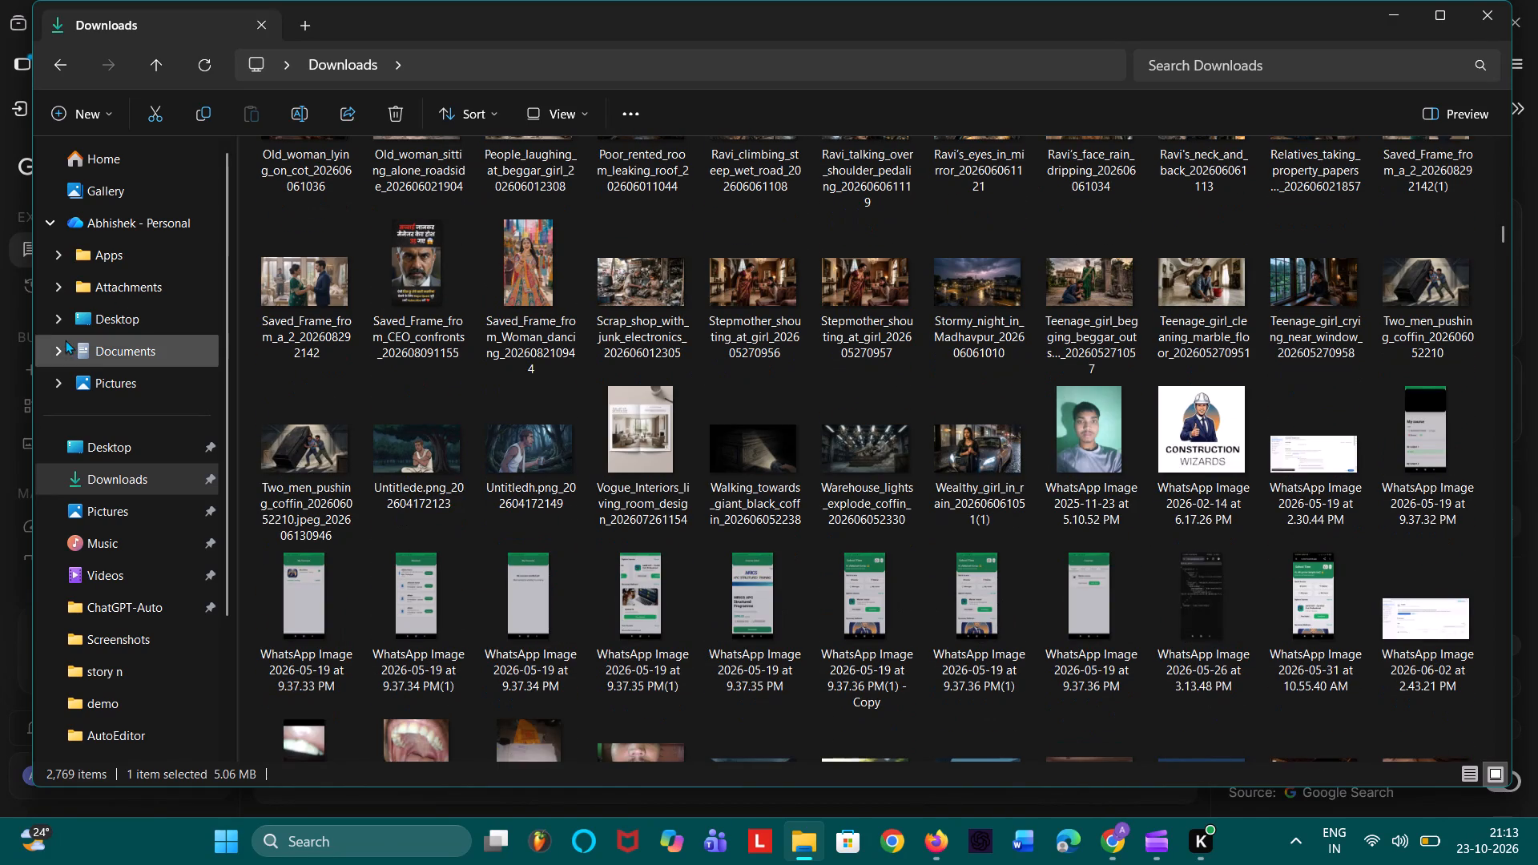
Search the Downloads folder for "kahaniya logo" and open the kahaniyan logo image.
{"action": "left_click", "coordinate": [128, 472]}
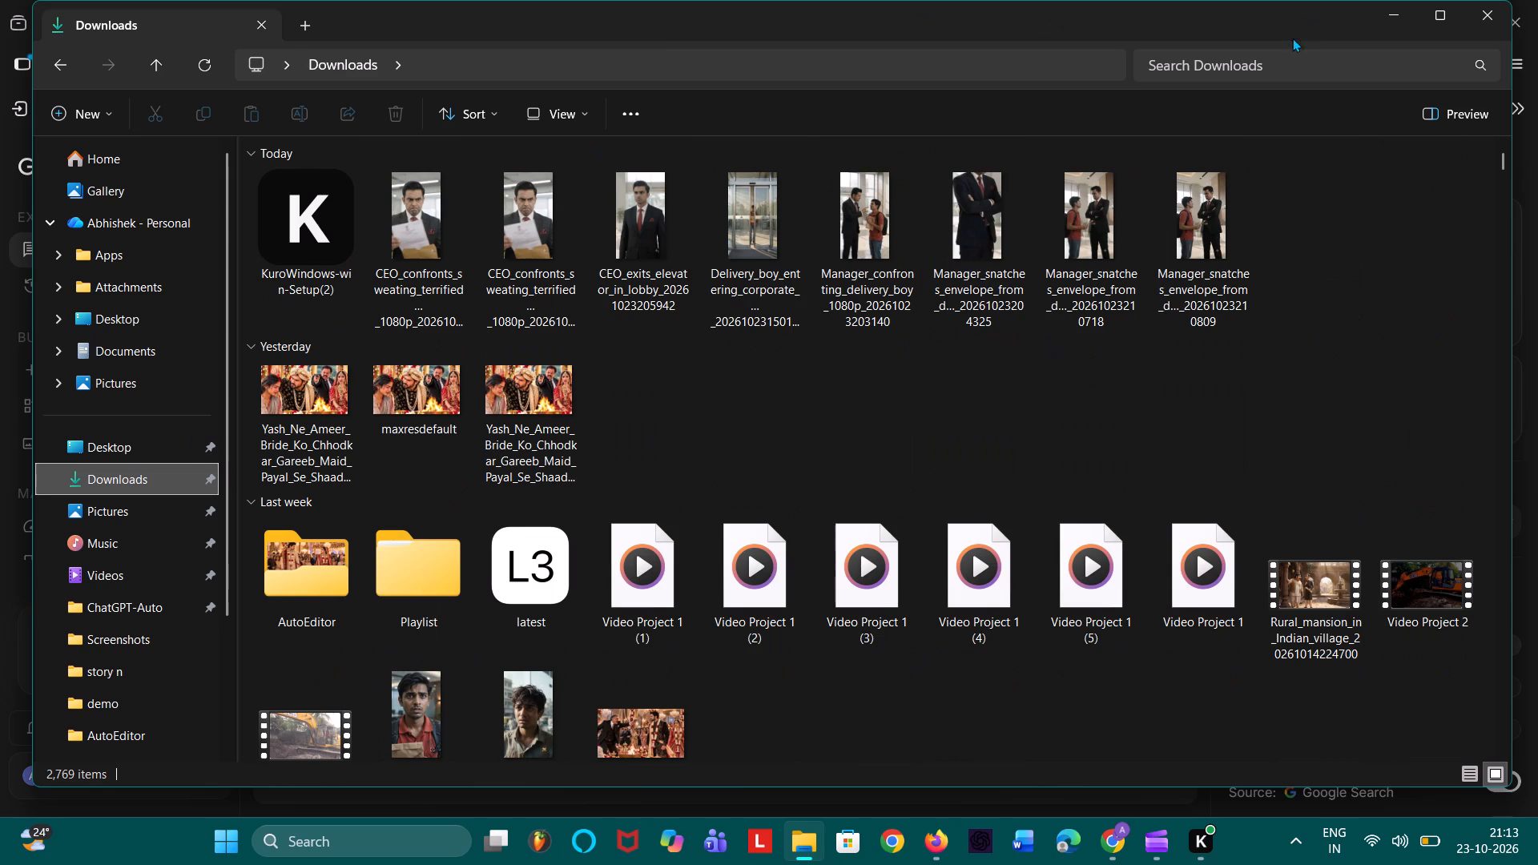
{"action": "left_click", "coordinate": [1262, 53]}
{"action": "type", "text": "kahaniya"}
{"action": "key", "text": "space"}
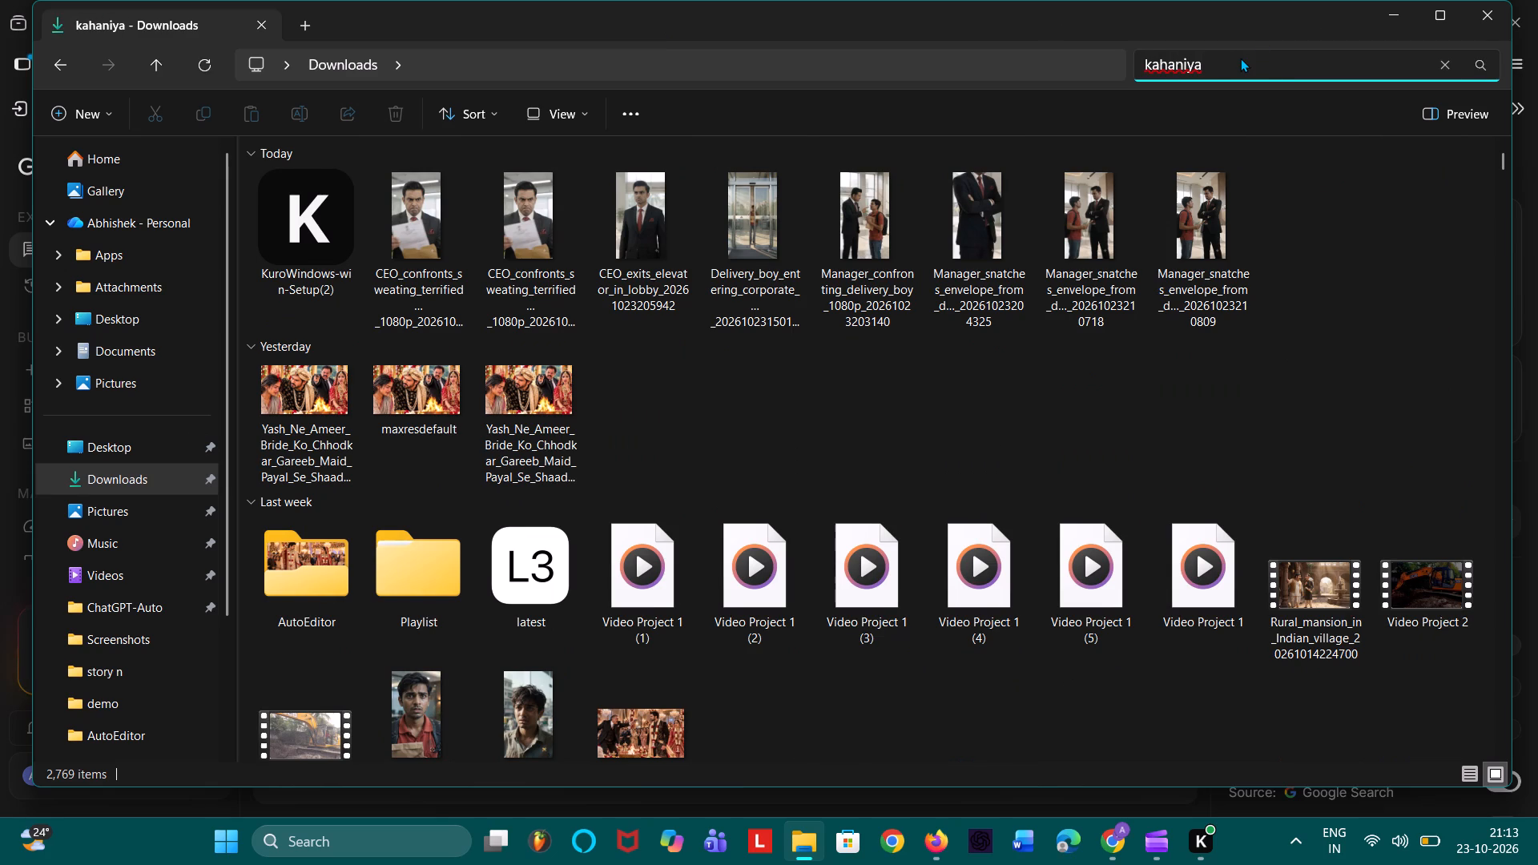
{"action": "type", "text": "logo"}
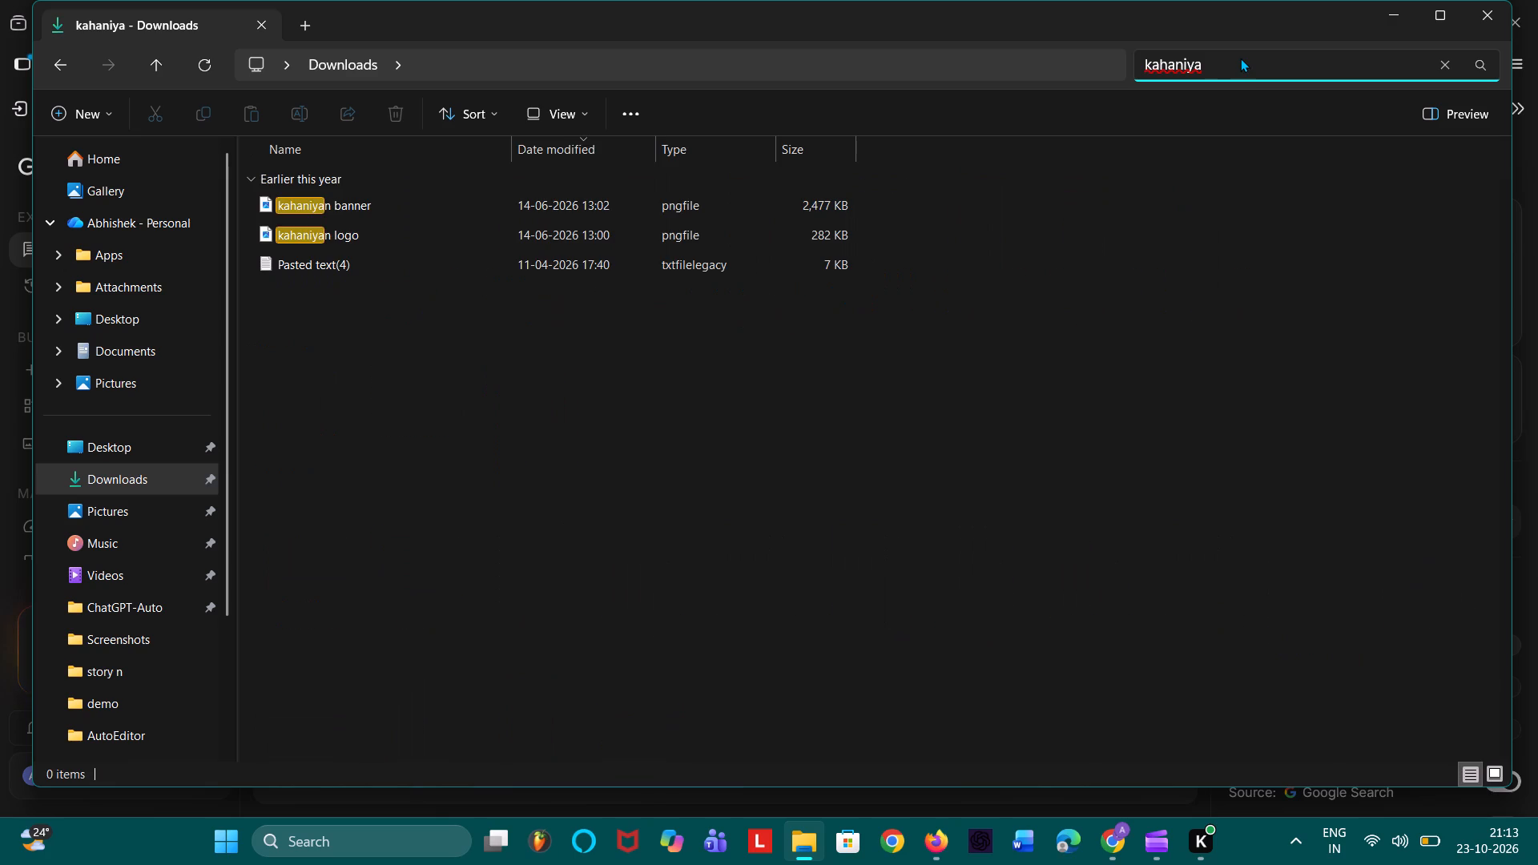
{"action": "left_click", "coordinate": [352, 236]}
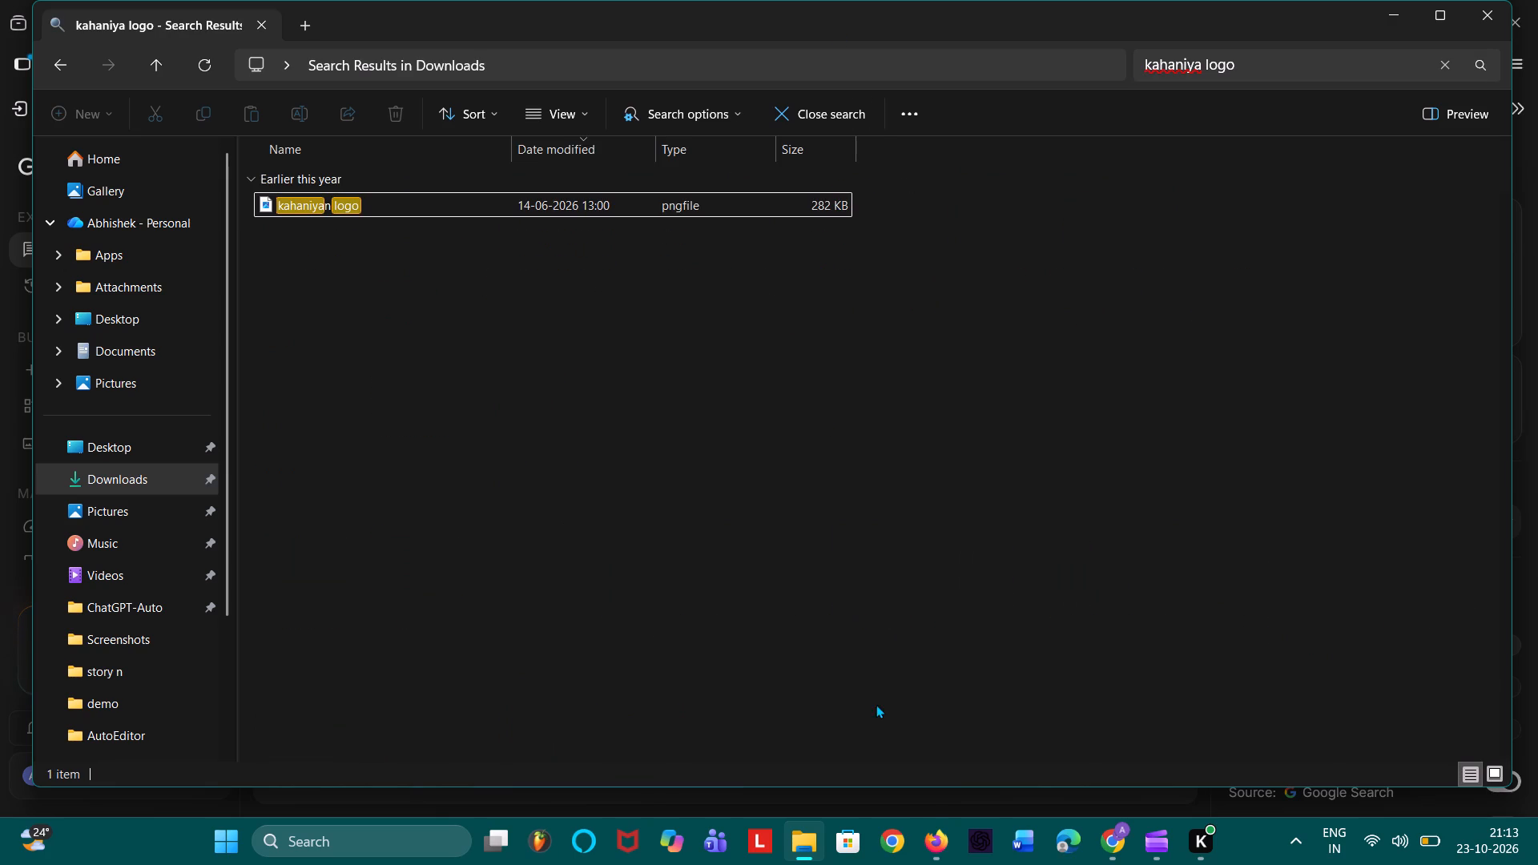
{"action": "double_click", "coordinate": [364, 198]}
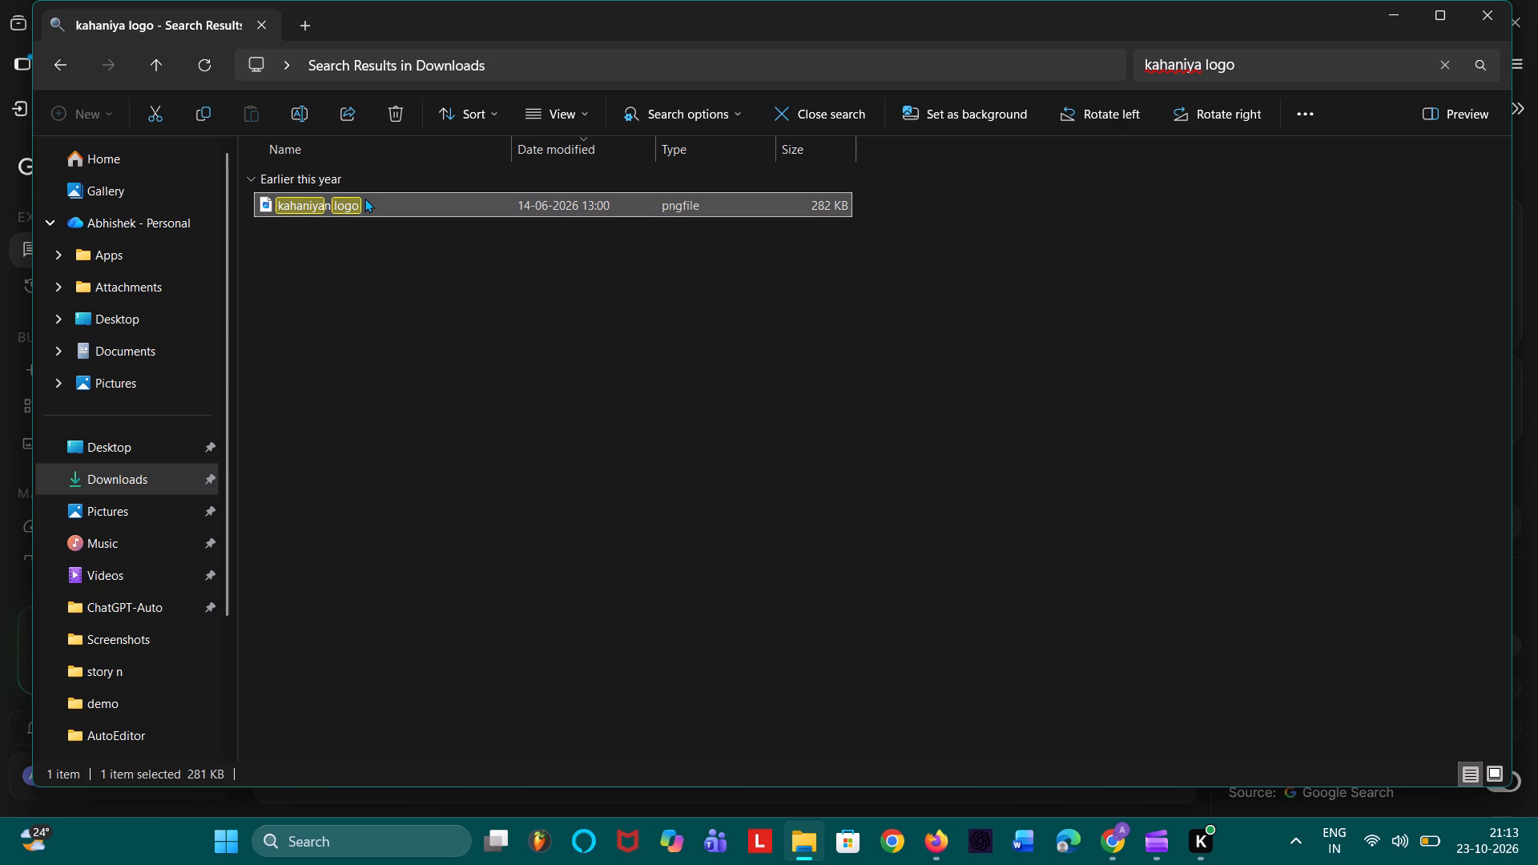
Open the kahaniyan logo image from the search results to check it, and close the viewer.
{"action": "double_click", "coordinate": [415, 205]}
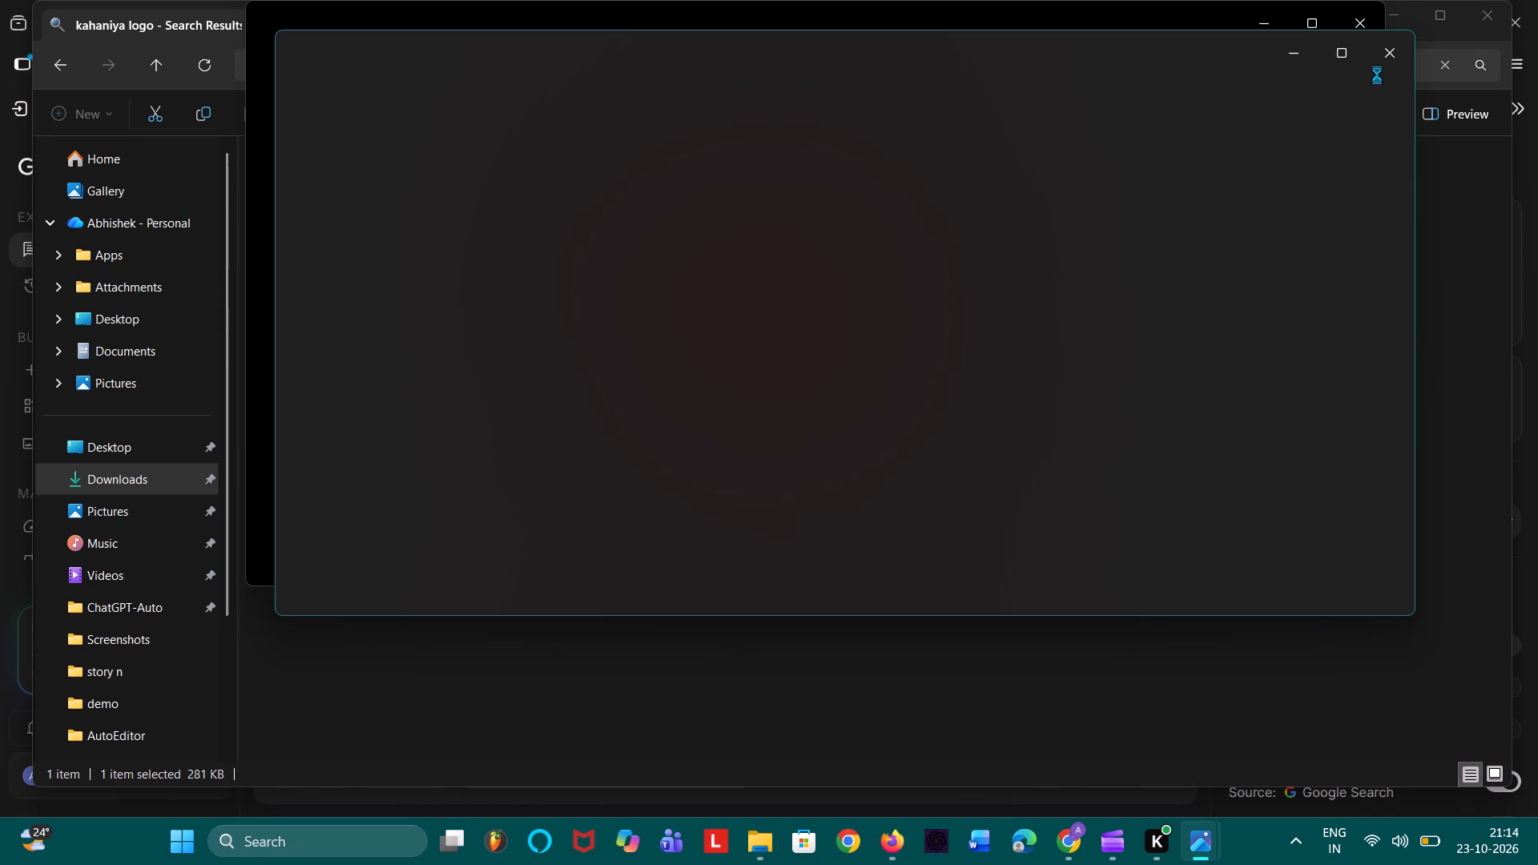
{"action": "left_click", "coordinate": [1387, 46]}
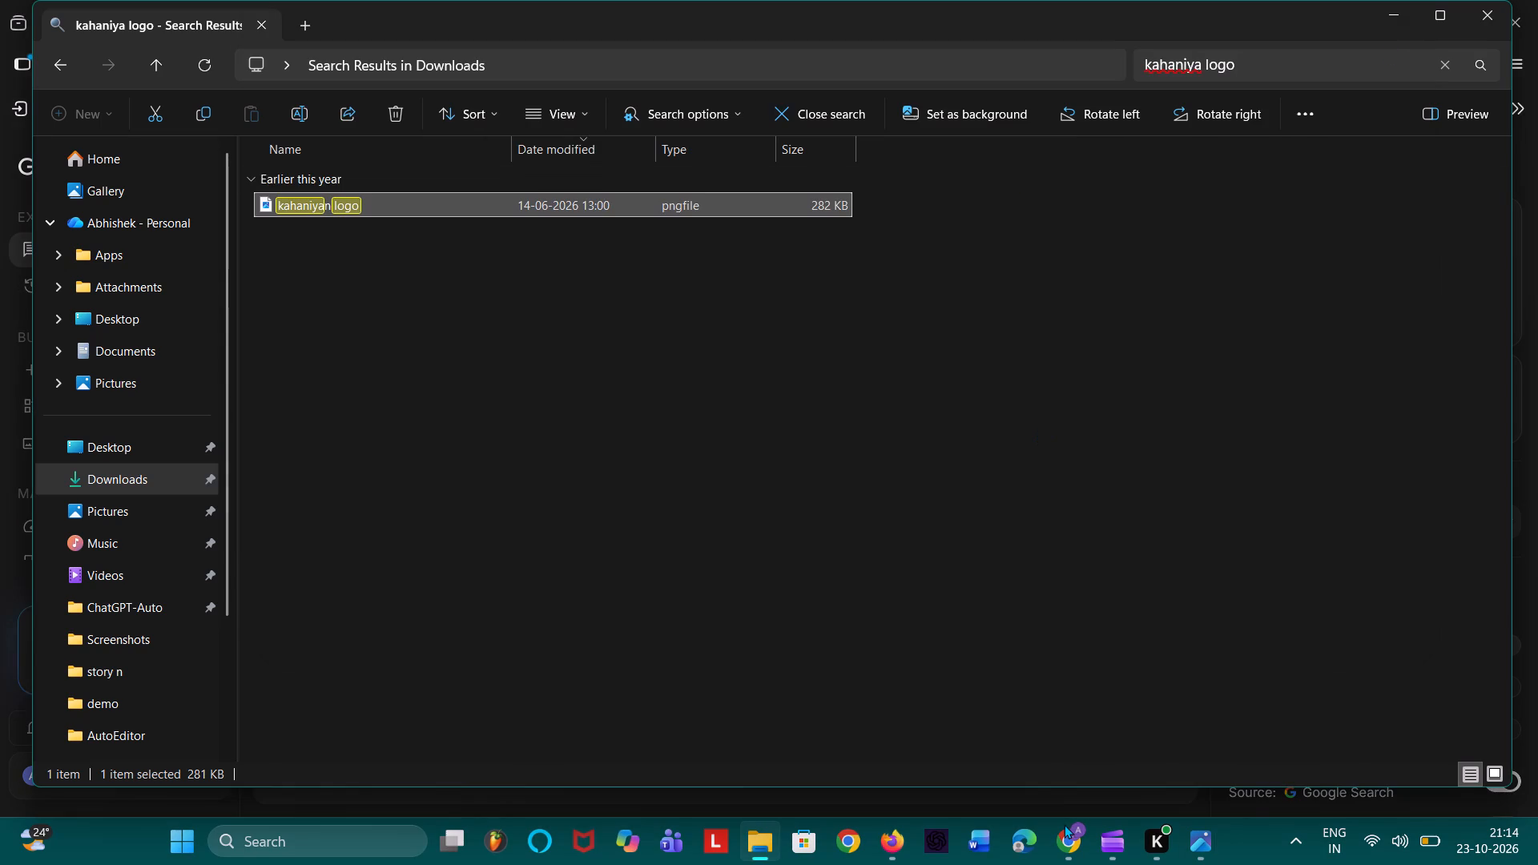
{"action": "left_click", "coordinate": [1222, 835]}
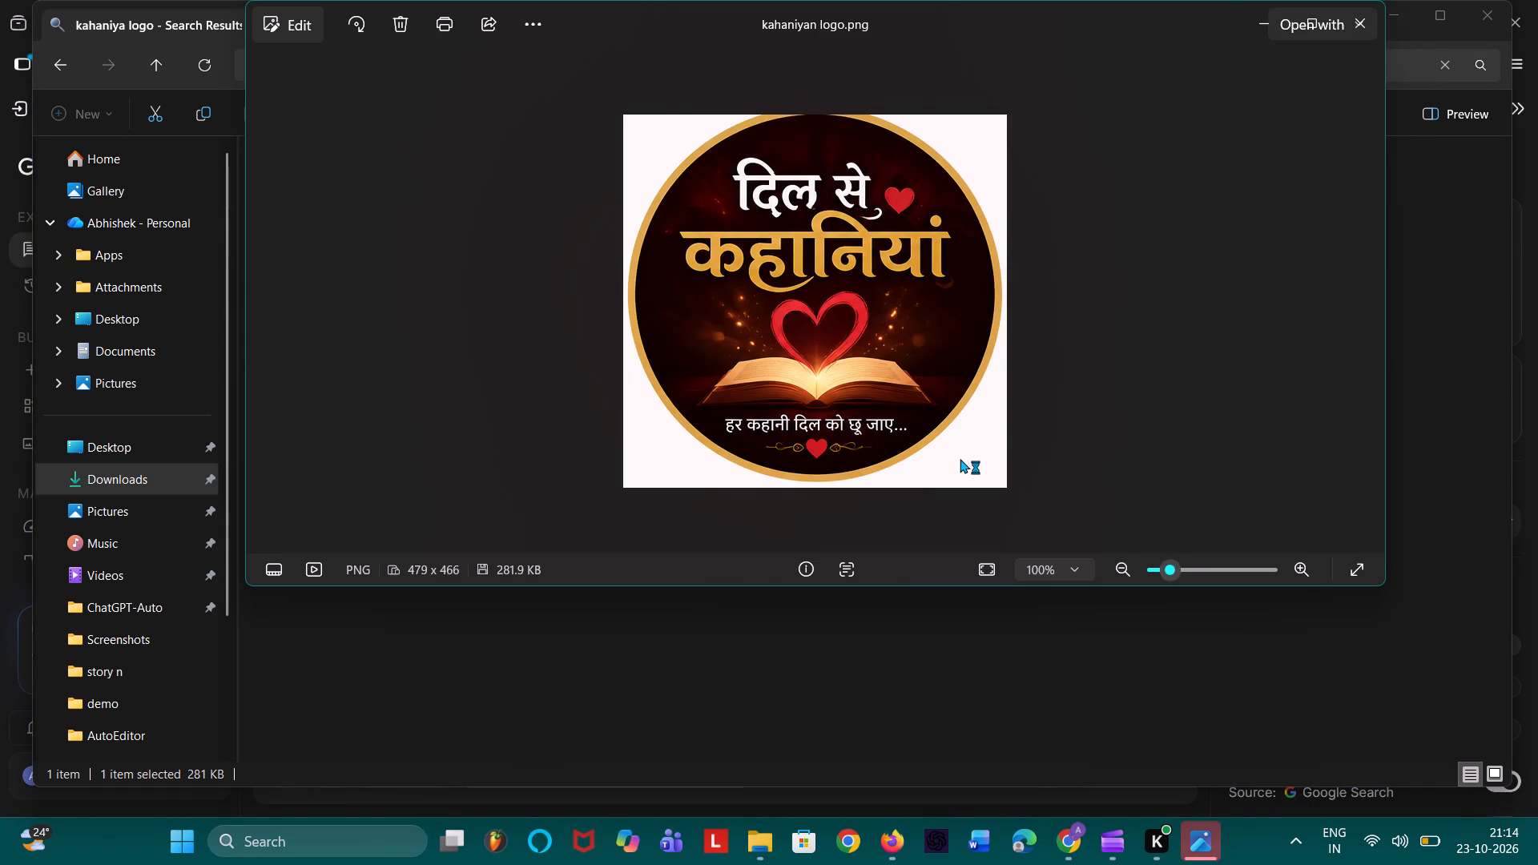
{"action": "left_click", "coordinate": [1358, 13]}
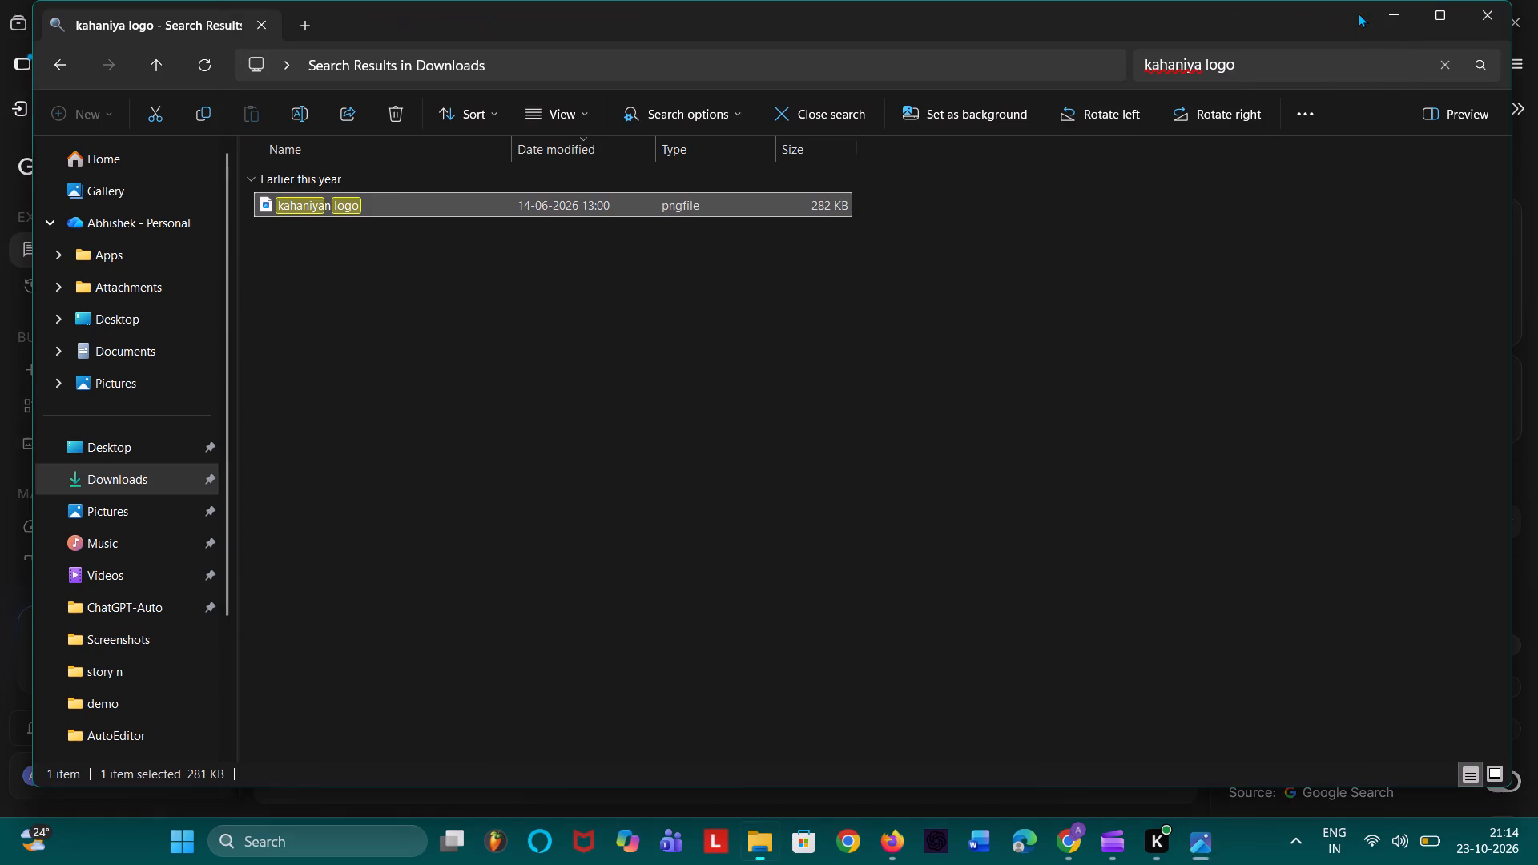
Switch to Clipchamp and remove the wrong logo.png asset from the project media.
{"action": "left_click", "coordinate": [937, 854]}
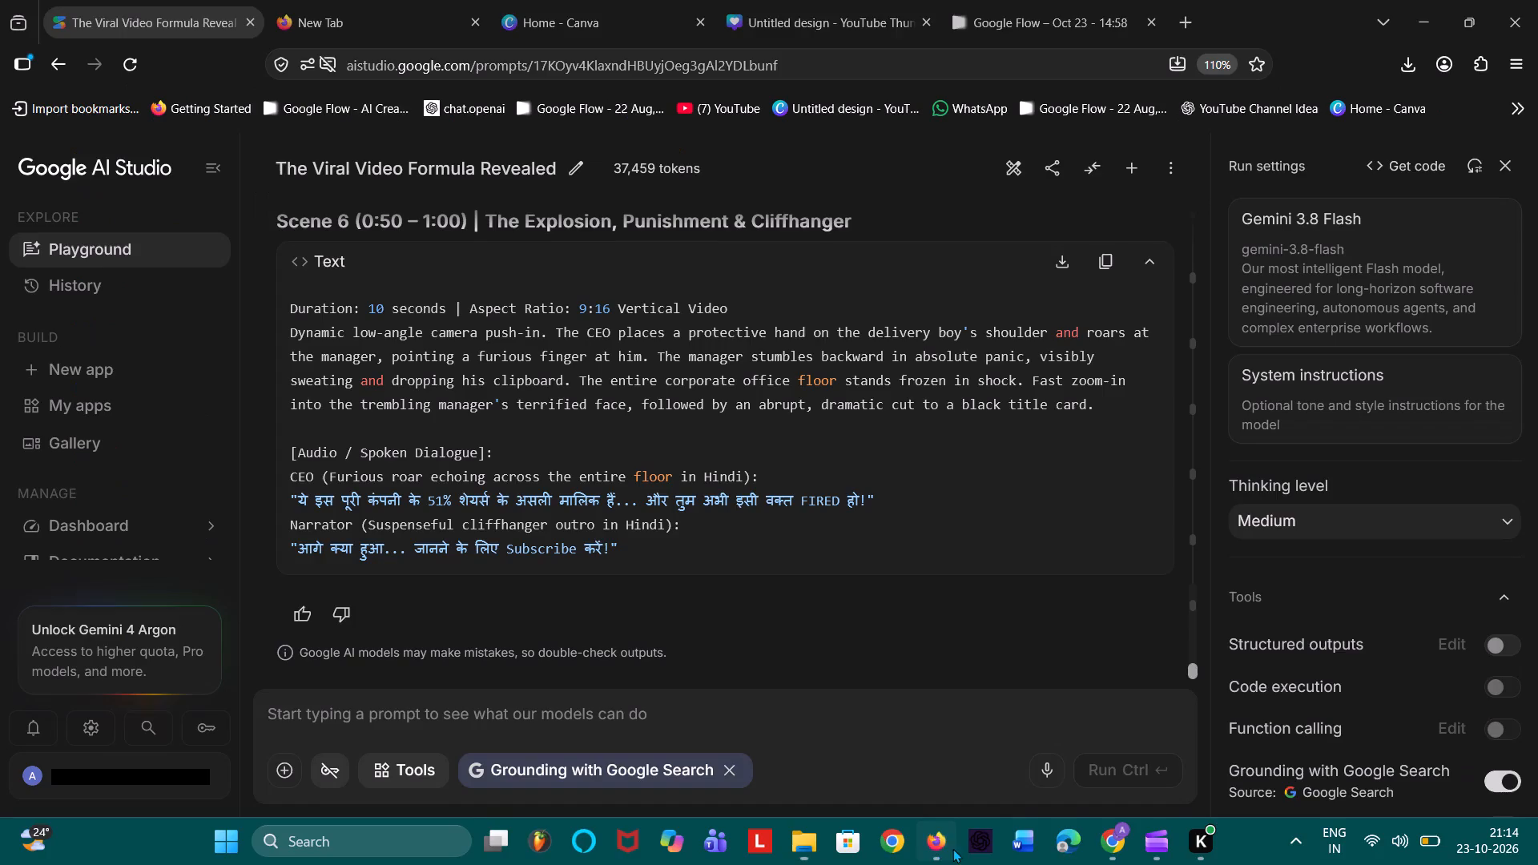
{"action": "left_click", "coordinate": [1160, 844]}
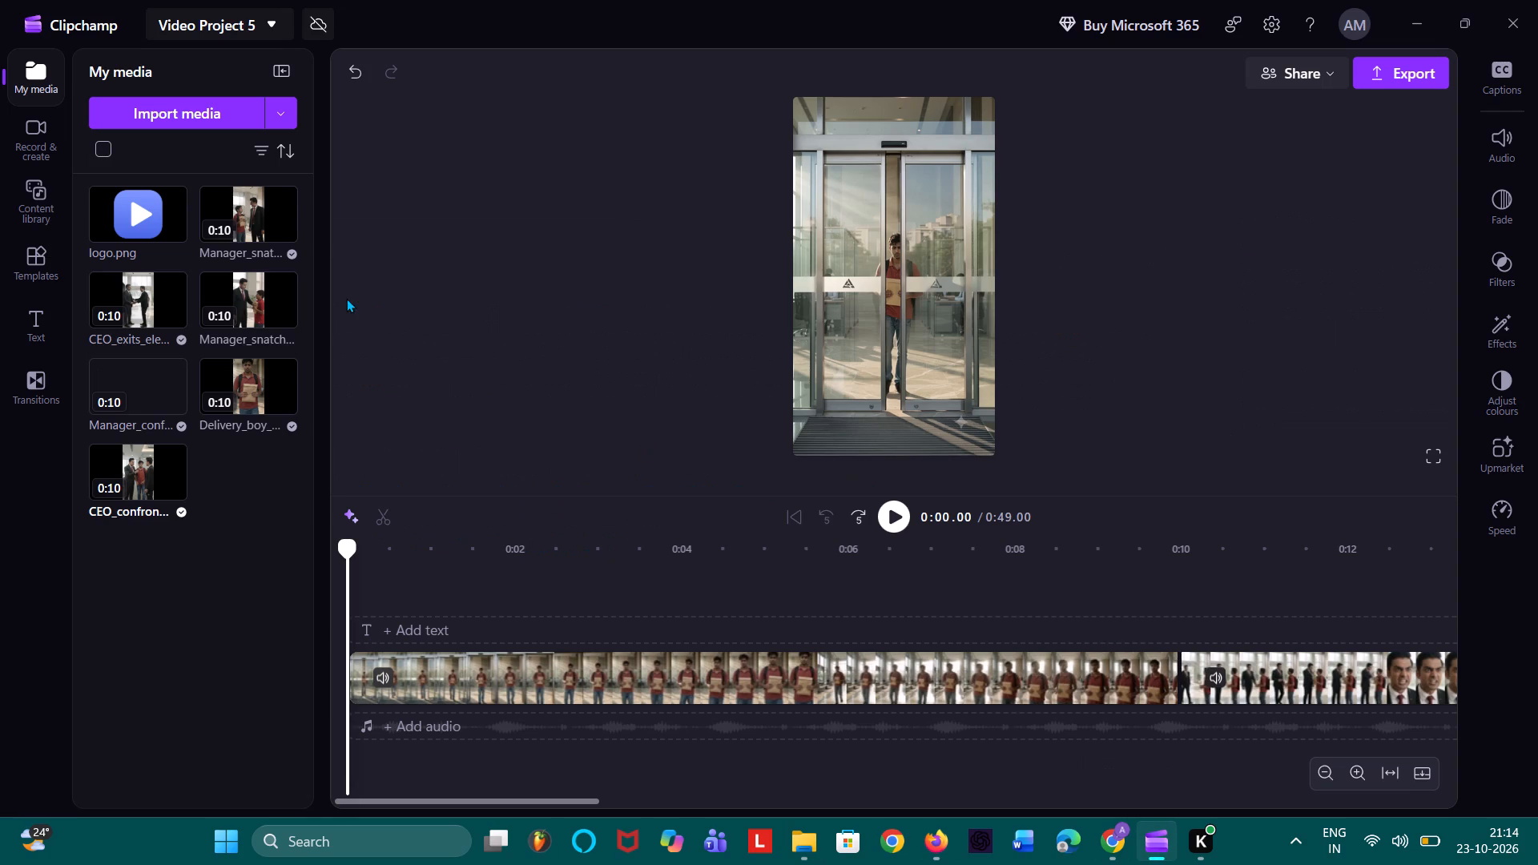
{"action": "left_click", "coordinate": [177, 201]}
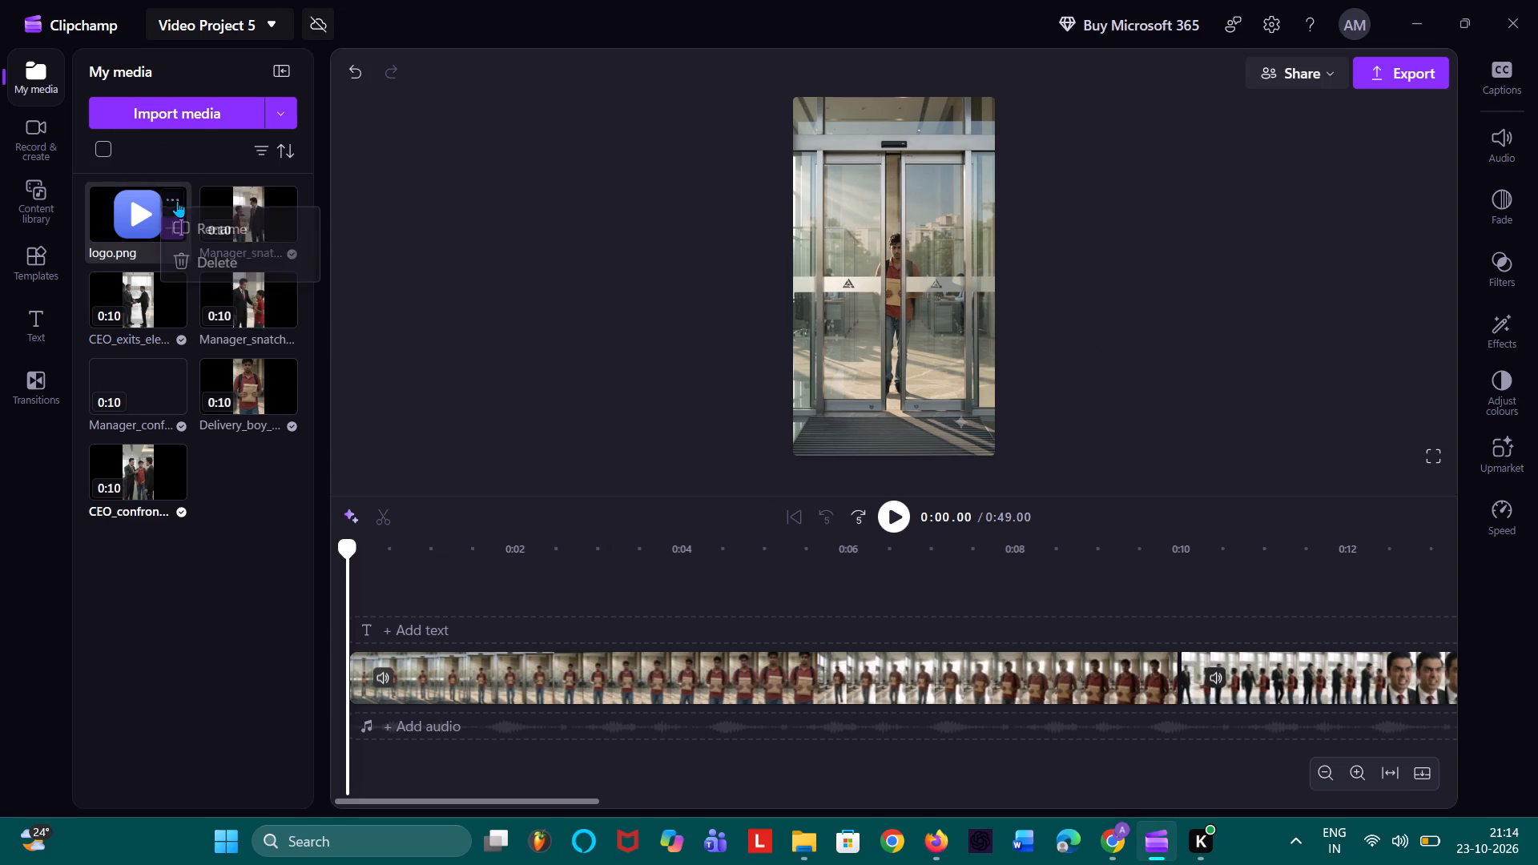
{"action": "left_click", "coordinate": [230, 258]}
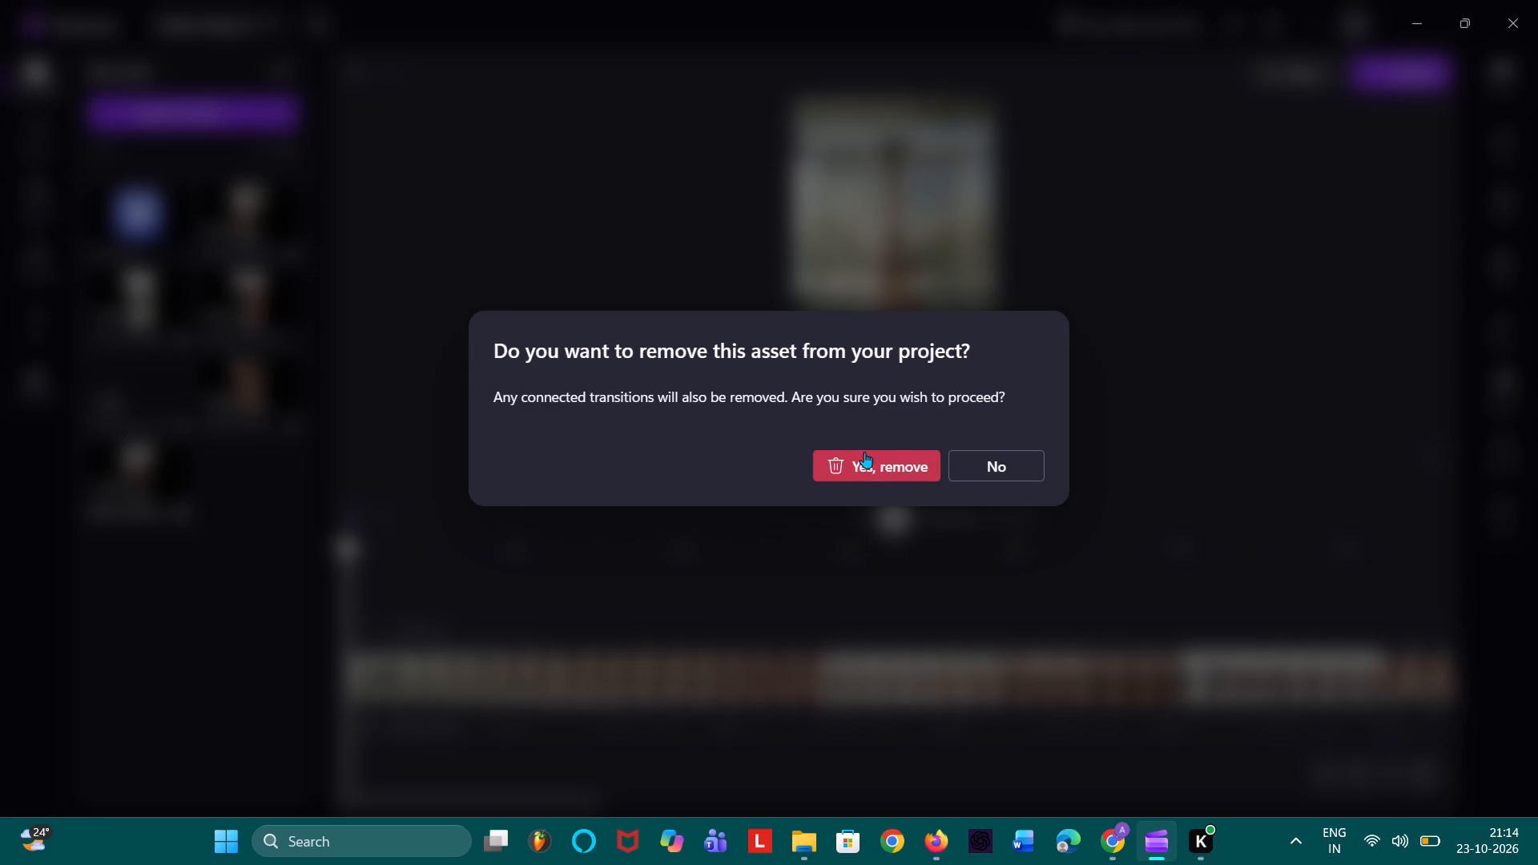
{"action": "left_click", "coordinate": [867, 458]}
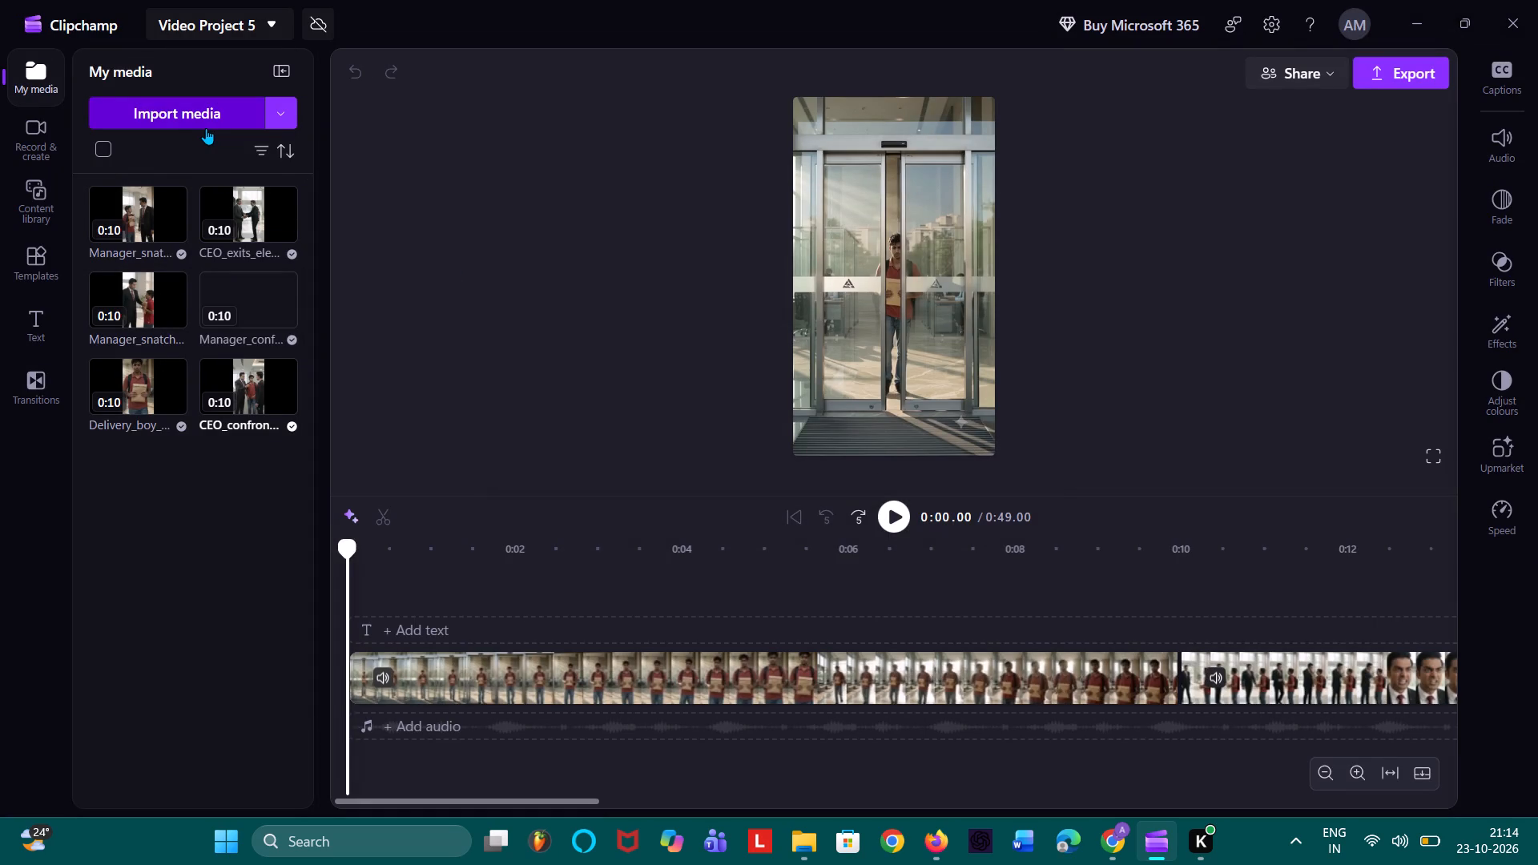
Begin a media import and search the out folder for "kahaniya logo", broadening the search to "kahaniya".
{"action": "left_click", "coordinate": [206, 128]}
{"action": "triple_click", "coordinate": [206, 128]}
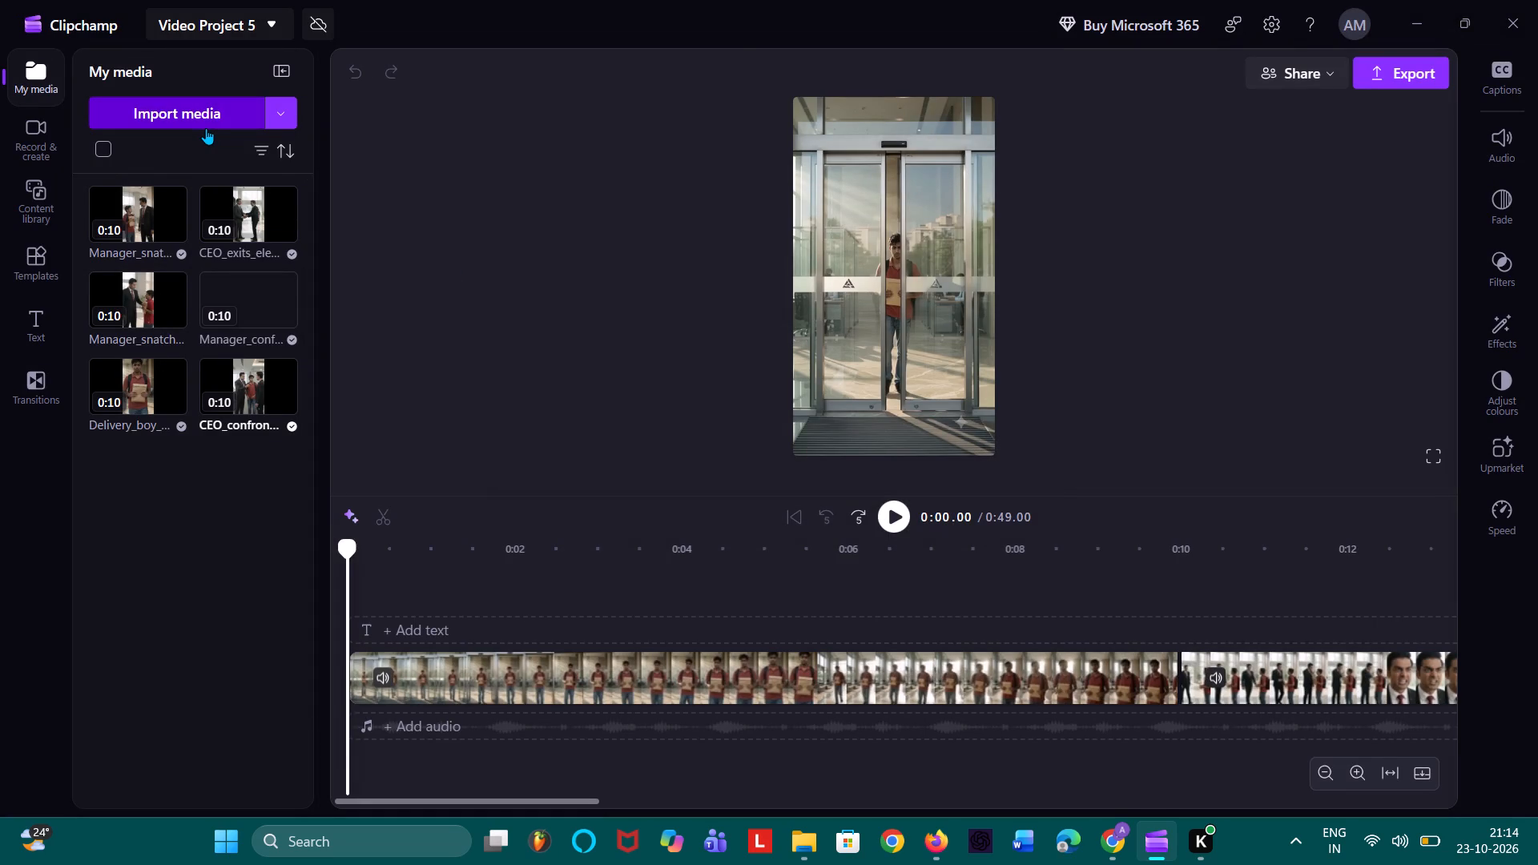
{"action": "double_click", "coordinate": [206, 128]}
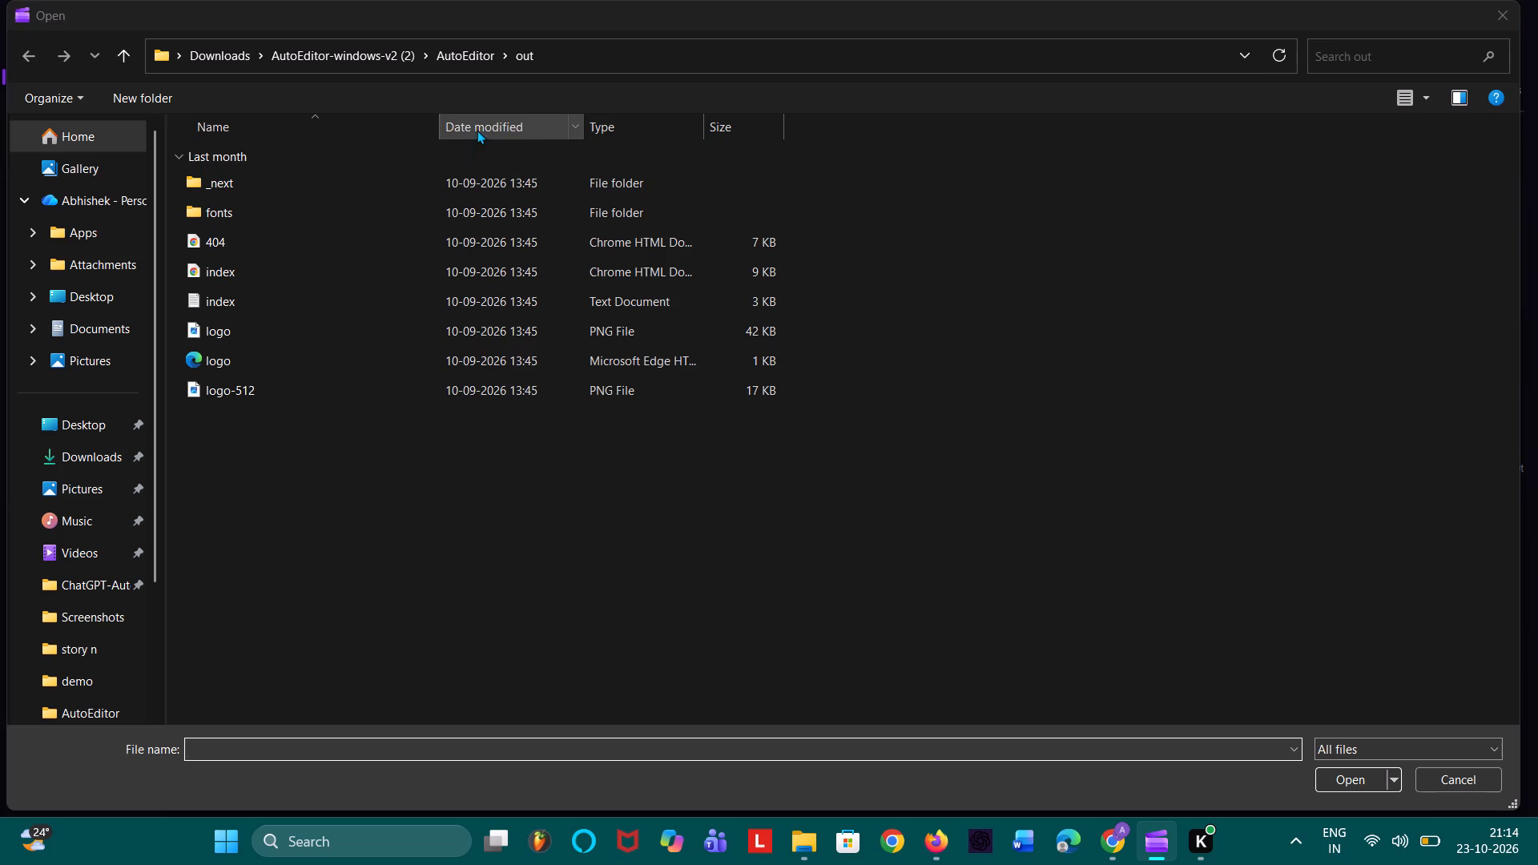
{"action": "left_click", "coordinate": [1353, 51]}
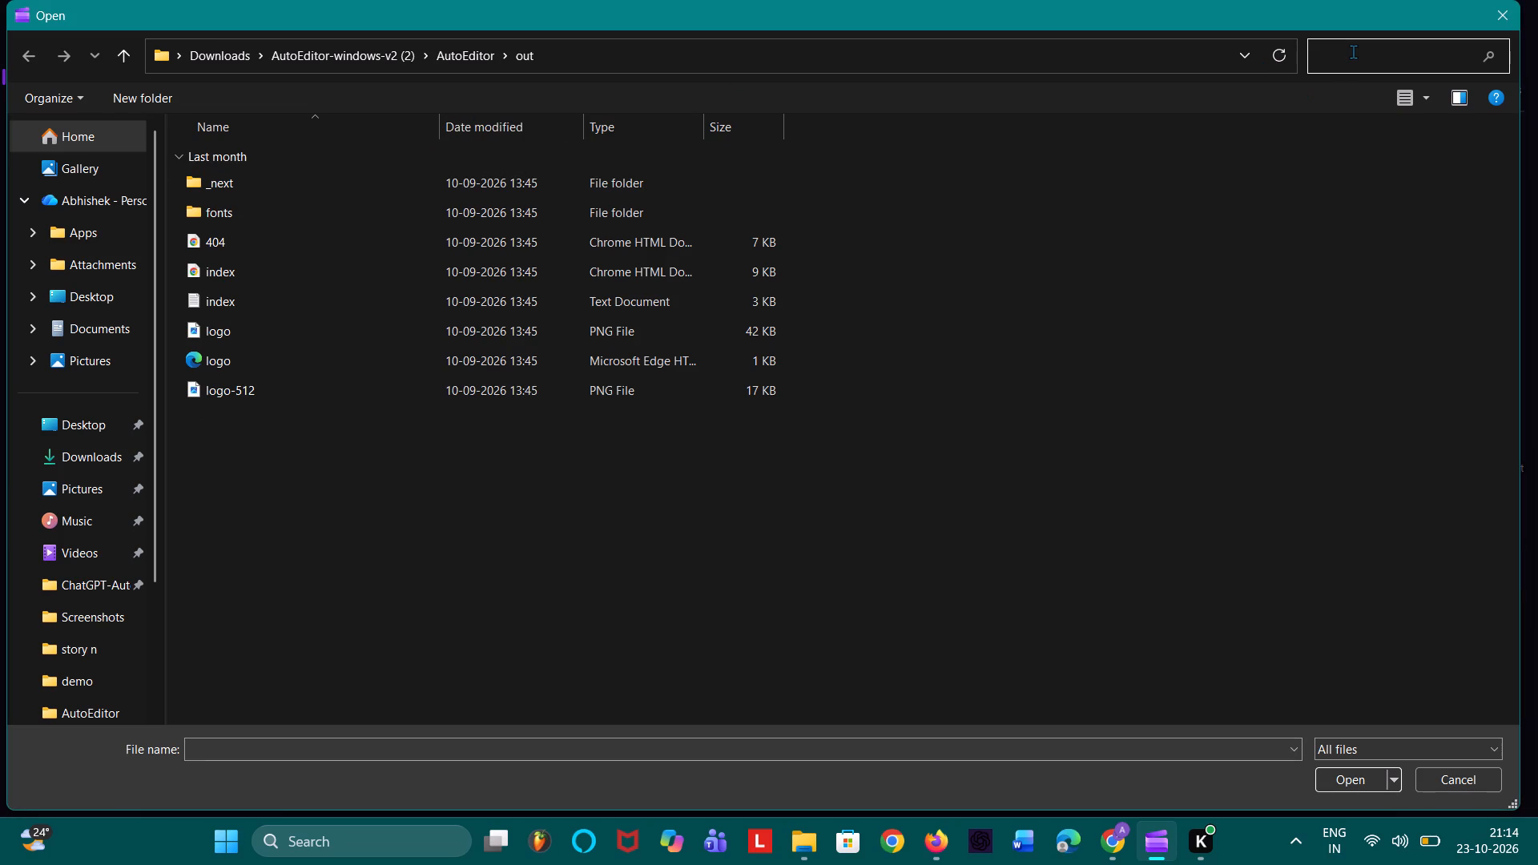
{"action": "type", "text": "kahaniya logo"}
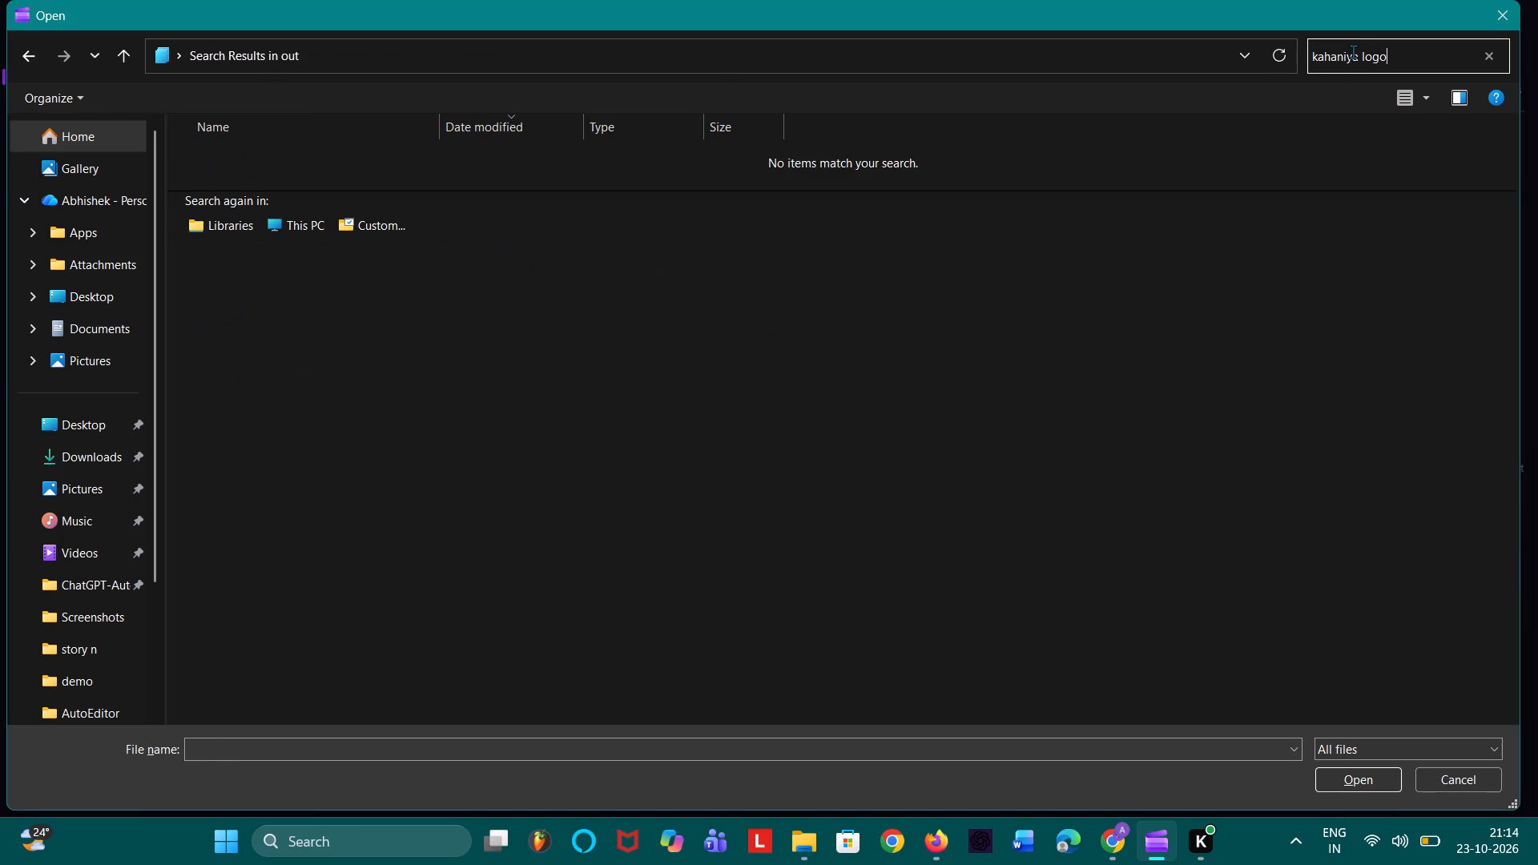
{"action": "key", "text": "Return"}
{"action": "left_click", "coordinate": [1344, 59]}
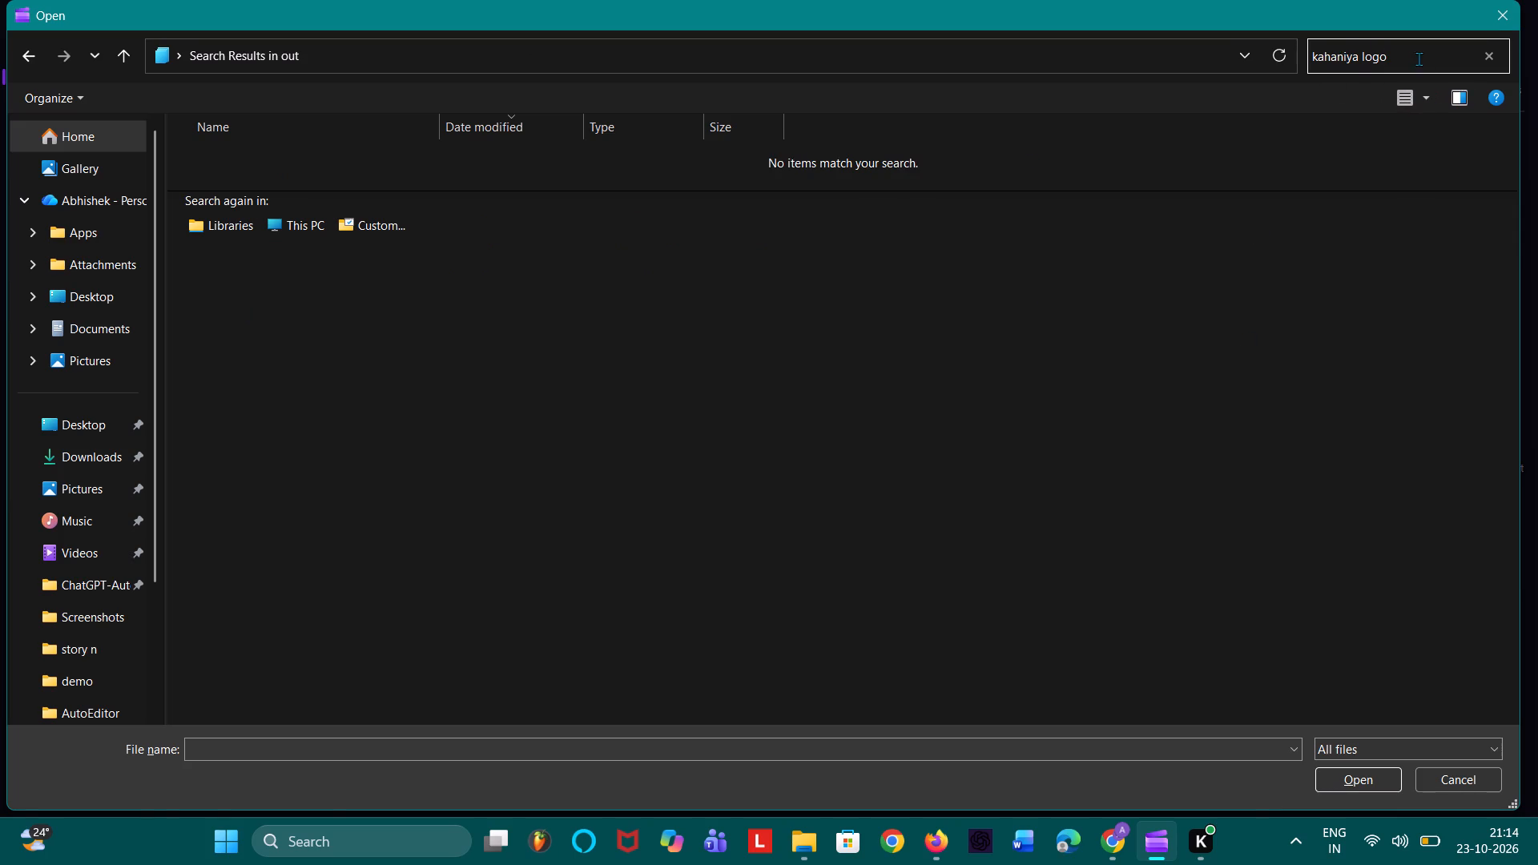
{"action": "left_click", "coordinate": [1414, 57]}
{"action": "key", "text": "Return"}
{"action": "left_click_drag", "start_coordinate": [1360, 55], "coordinate": [1412, 64]}
{"action": "key", "text": "BackSpace"}
{"action": "key", "text": "Return"}
Search the Downloads folder for "kahaniya logo" and import the kahaniyan logo image into the project media.
{"action": "left_click", "coordinate": [95, 466]}
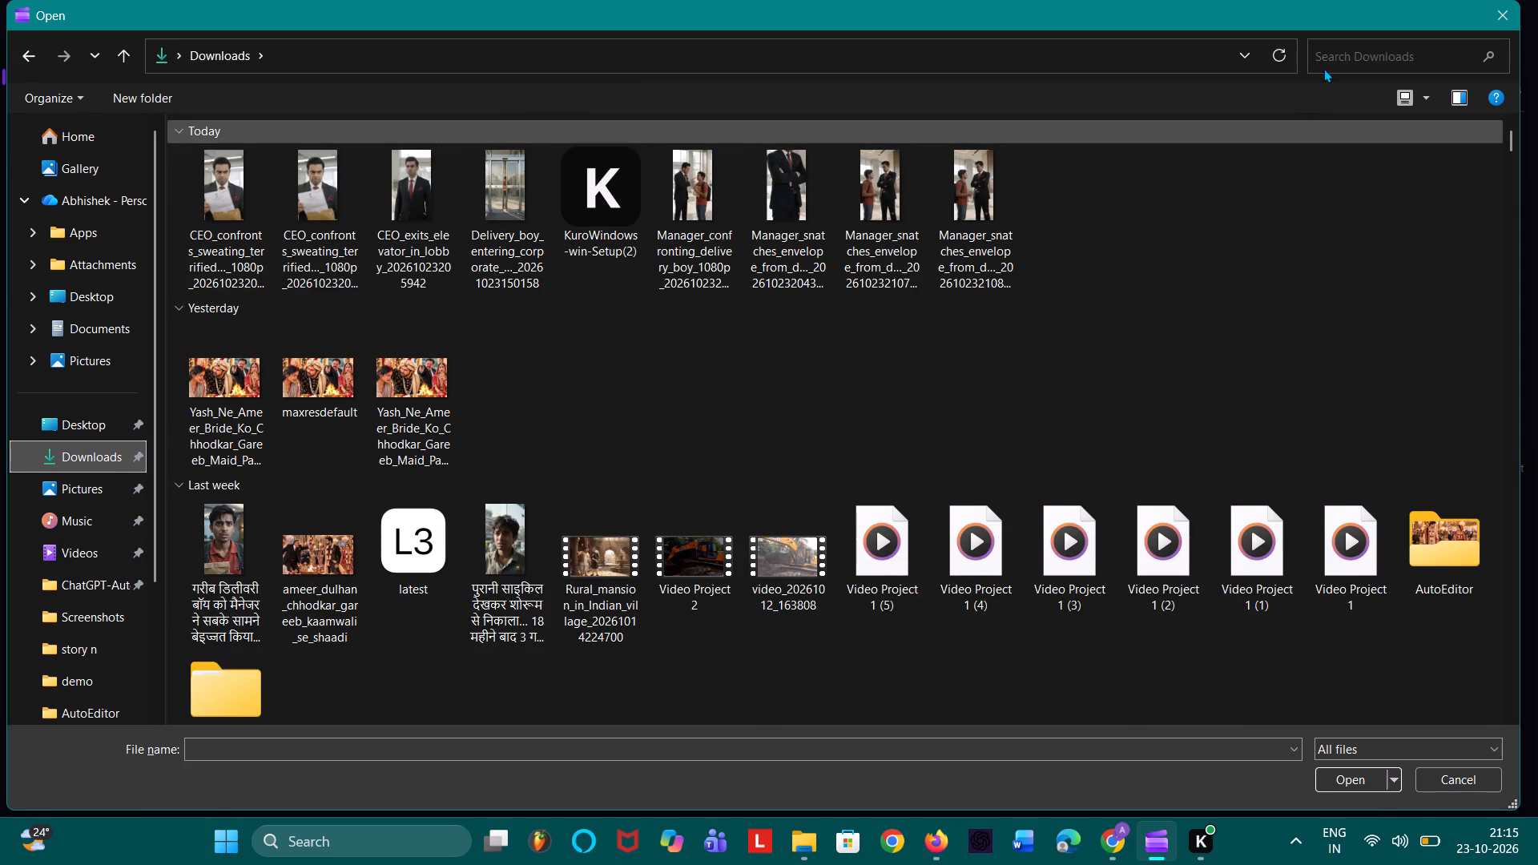
{"action": "left_click", "coordinate": [1334, 58]}
{"action": "type", "text": "kahaniya logo"}
{"action": "key", "text": "ctrl+a"}
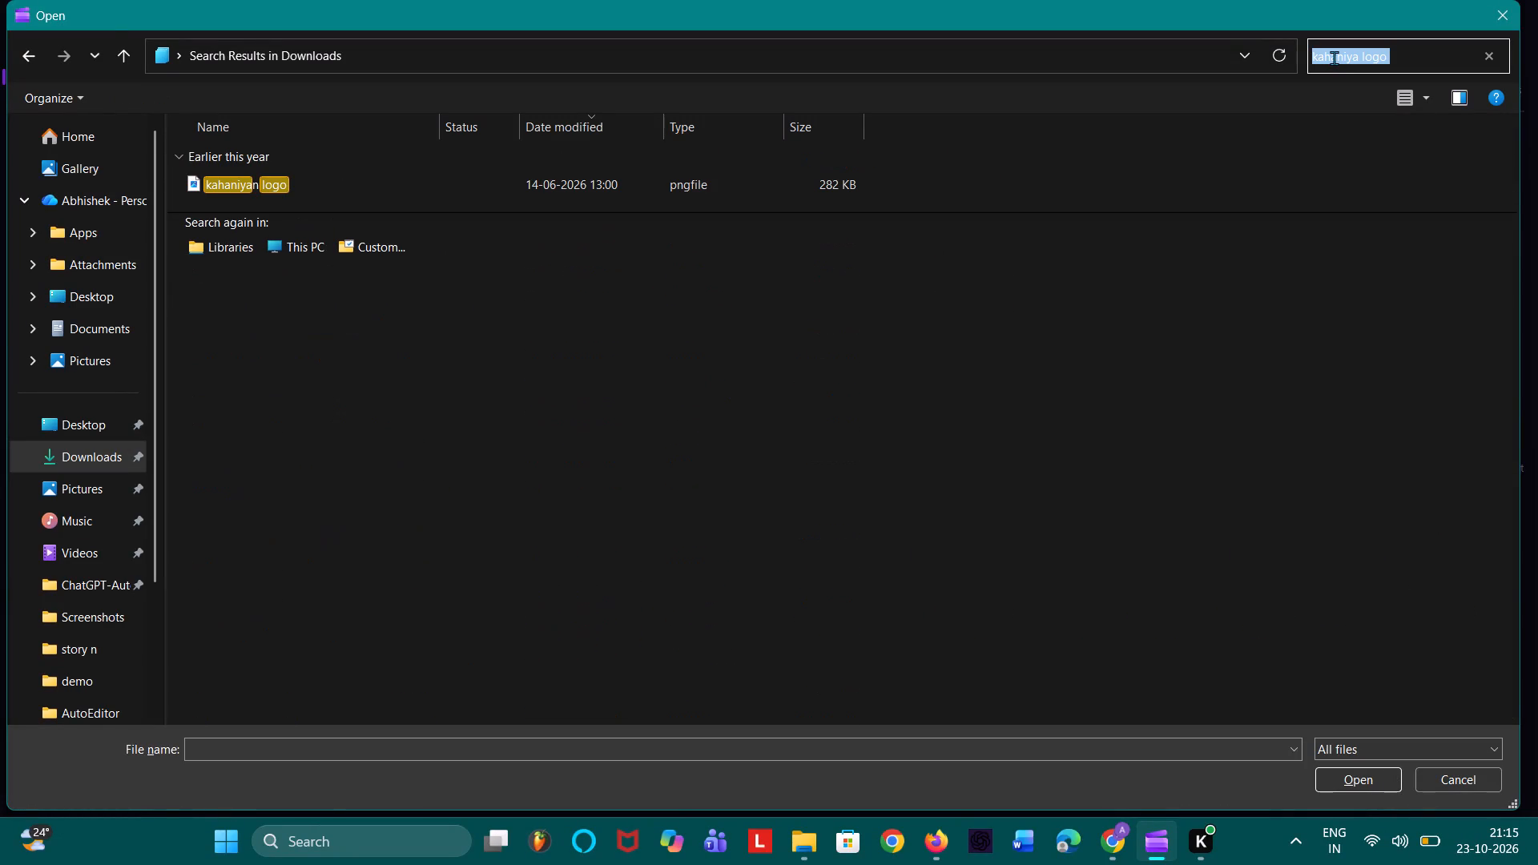
{"action": "key", "text": "bracketright"}
{"action": "key", "text": "BackSpace"}
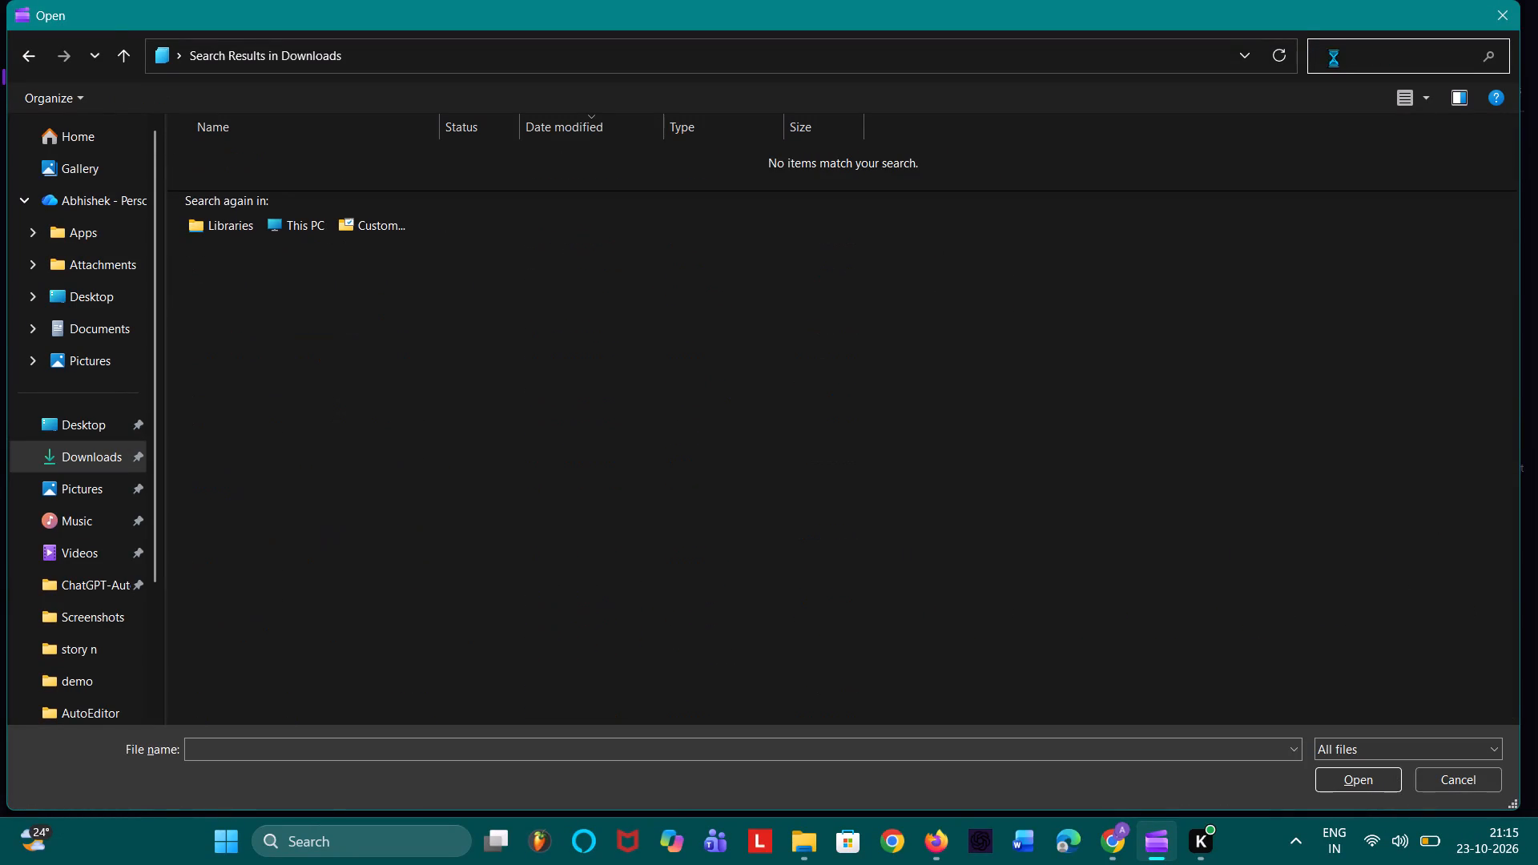
{"action": "key", "text": "ctrl+z"}
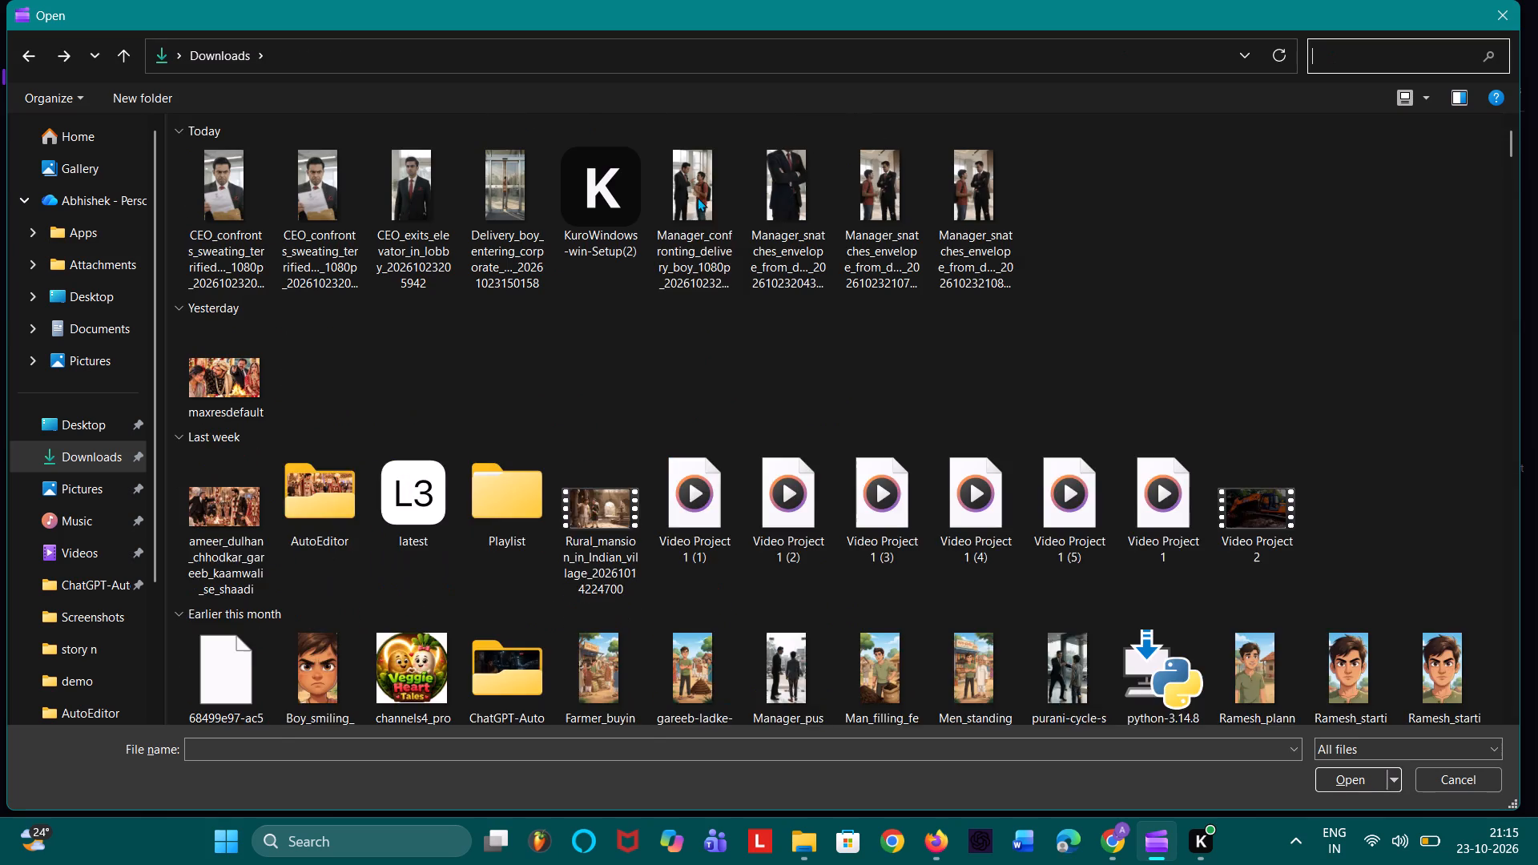
{"action": "type", "text": "kahaniya logo"}
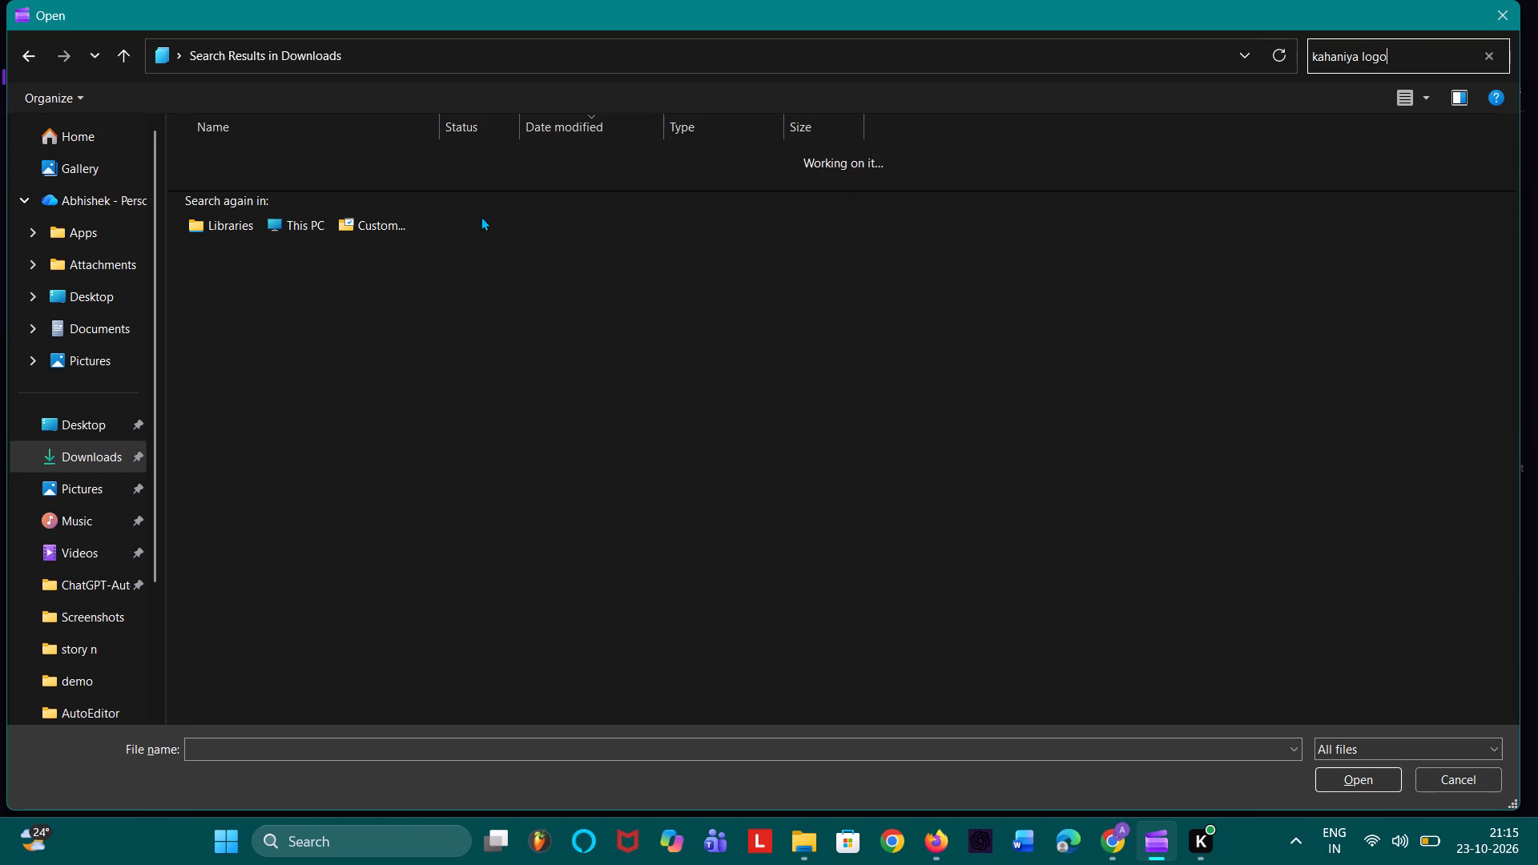
{"action": "left_click", "coordinate": [278, 191]}
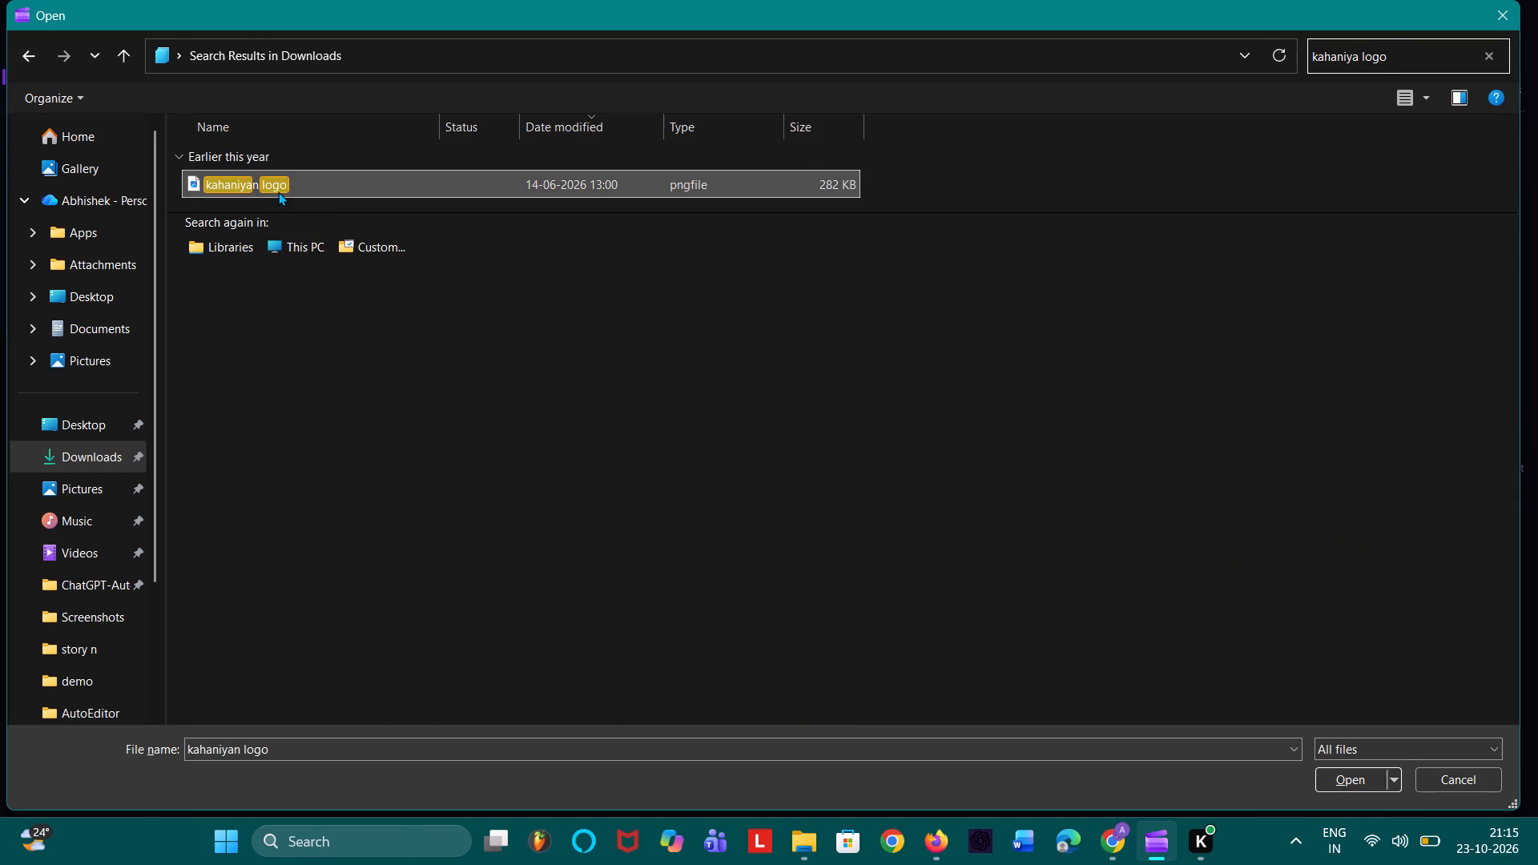
{"action": "key", "text": "Return"}
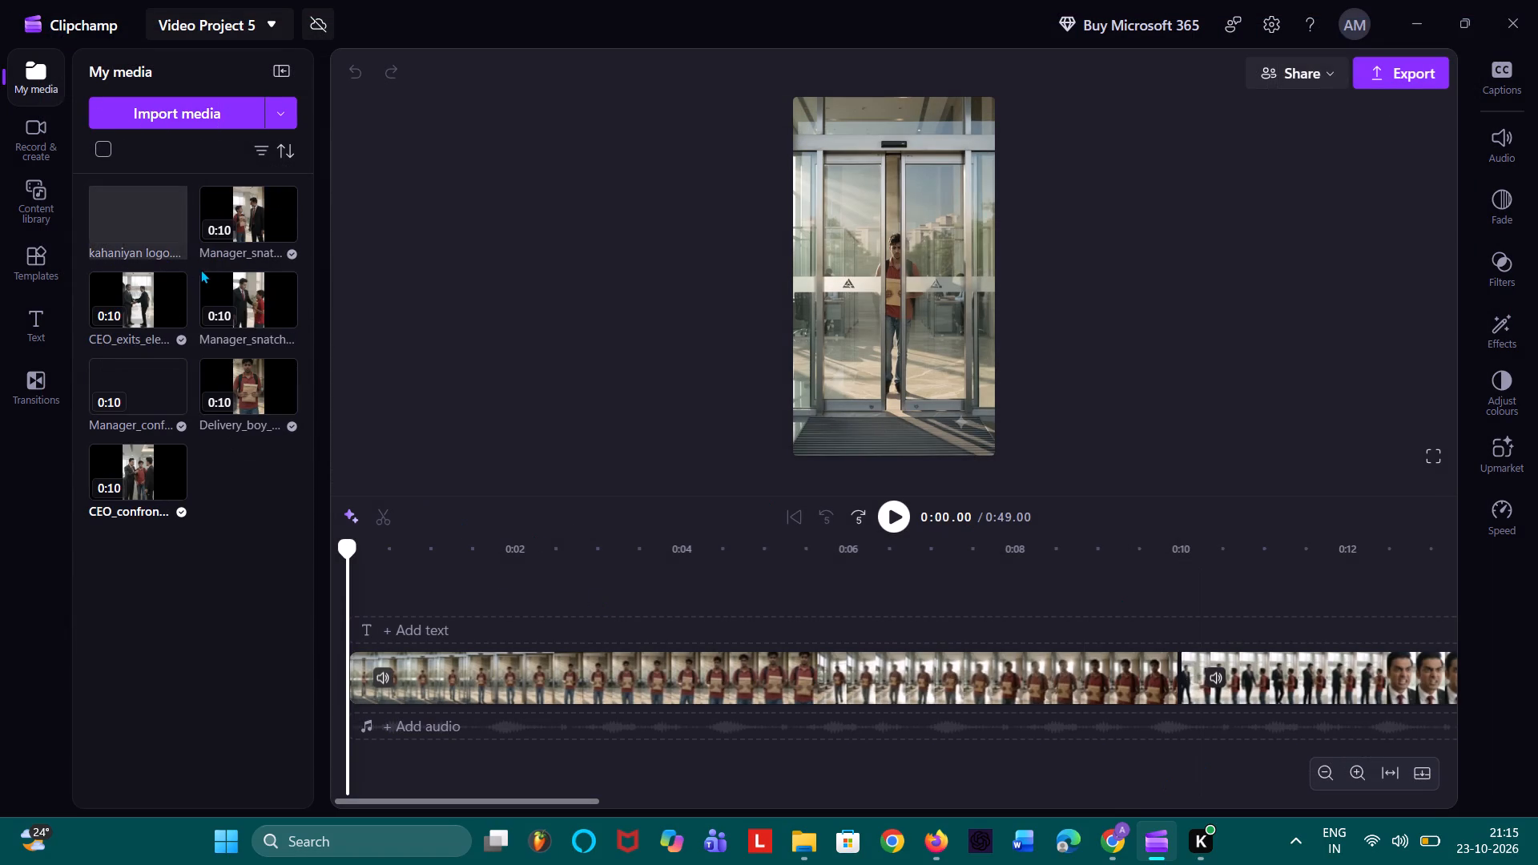
Add the kahaniyan logo to the timeline above the first clip and return the playhead to the start.
{"action": "left_click", "coordinate": [174, 232]}
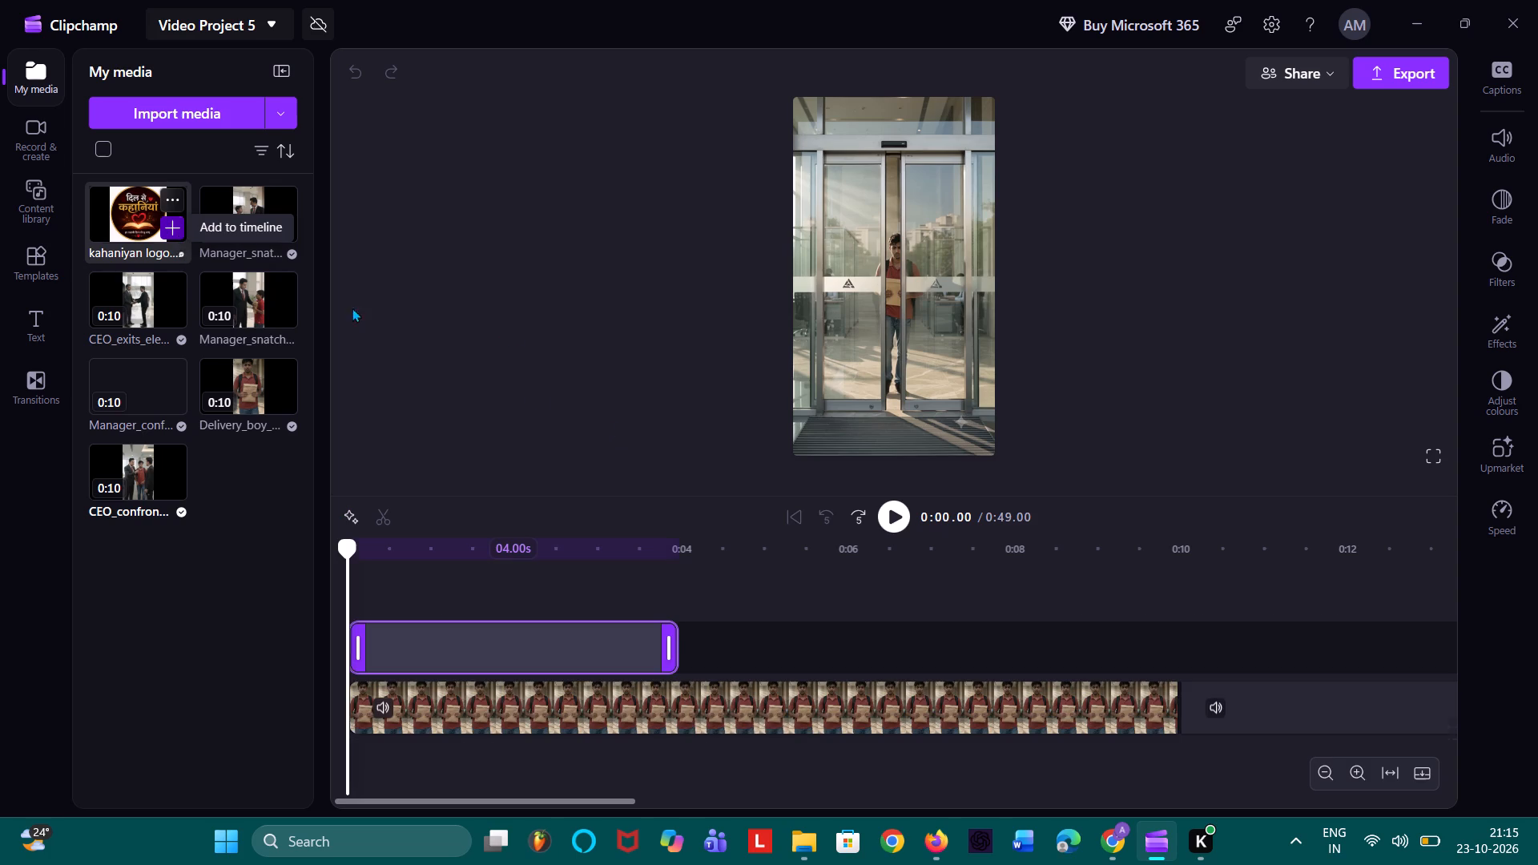
{"action": "left_click", "coordinate": [674, 653]}
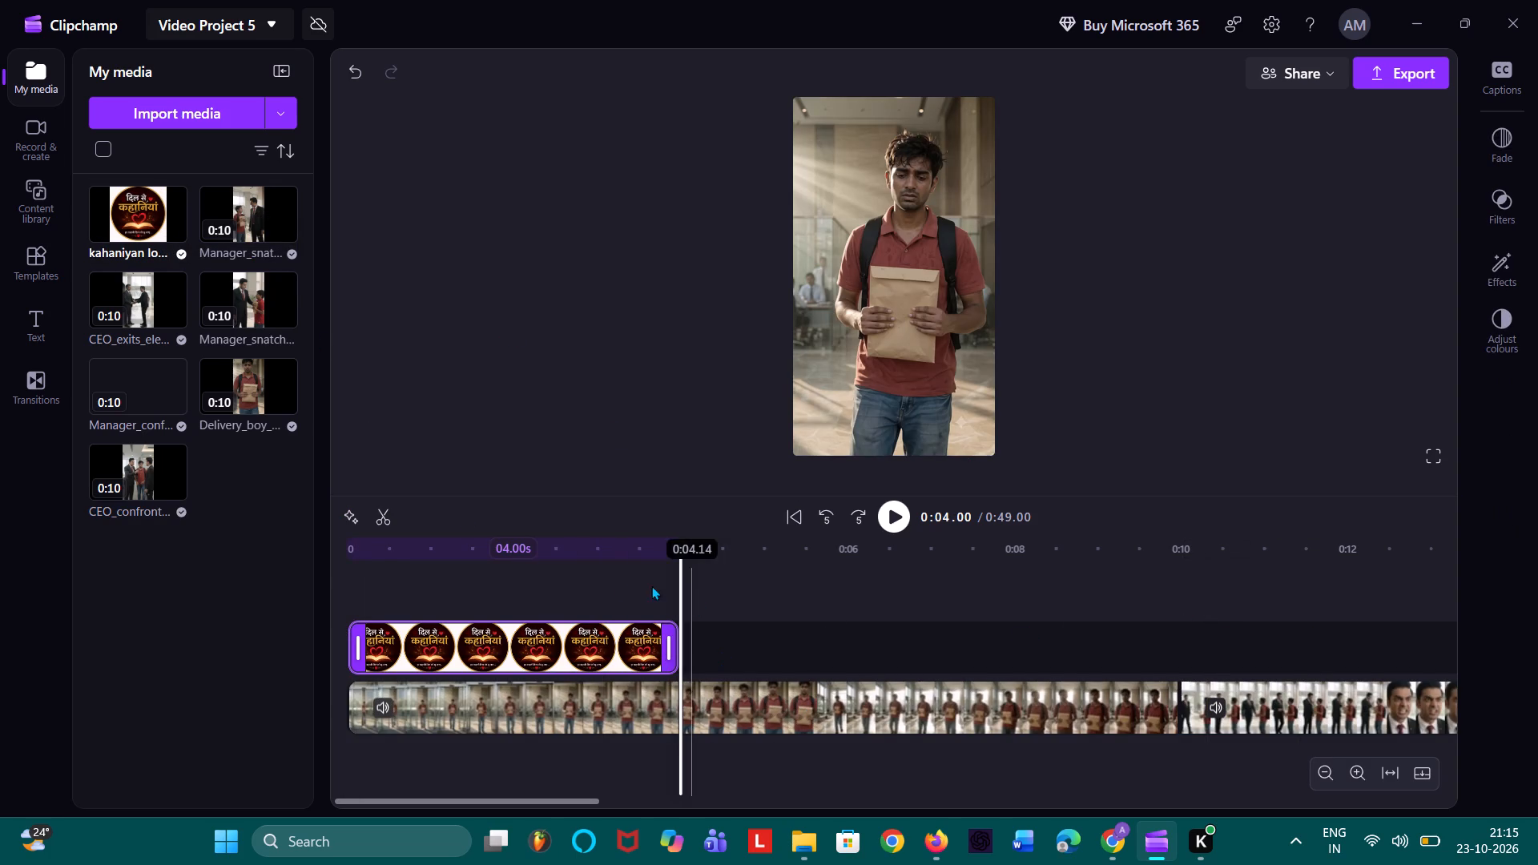
{"action": "left_click", "coordinate": [589, 586]}
{"action": "left_click", "coordinate": [802, 516]}
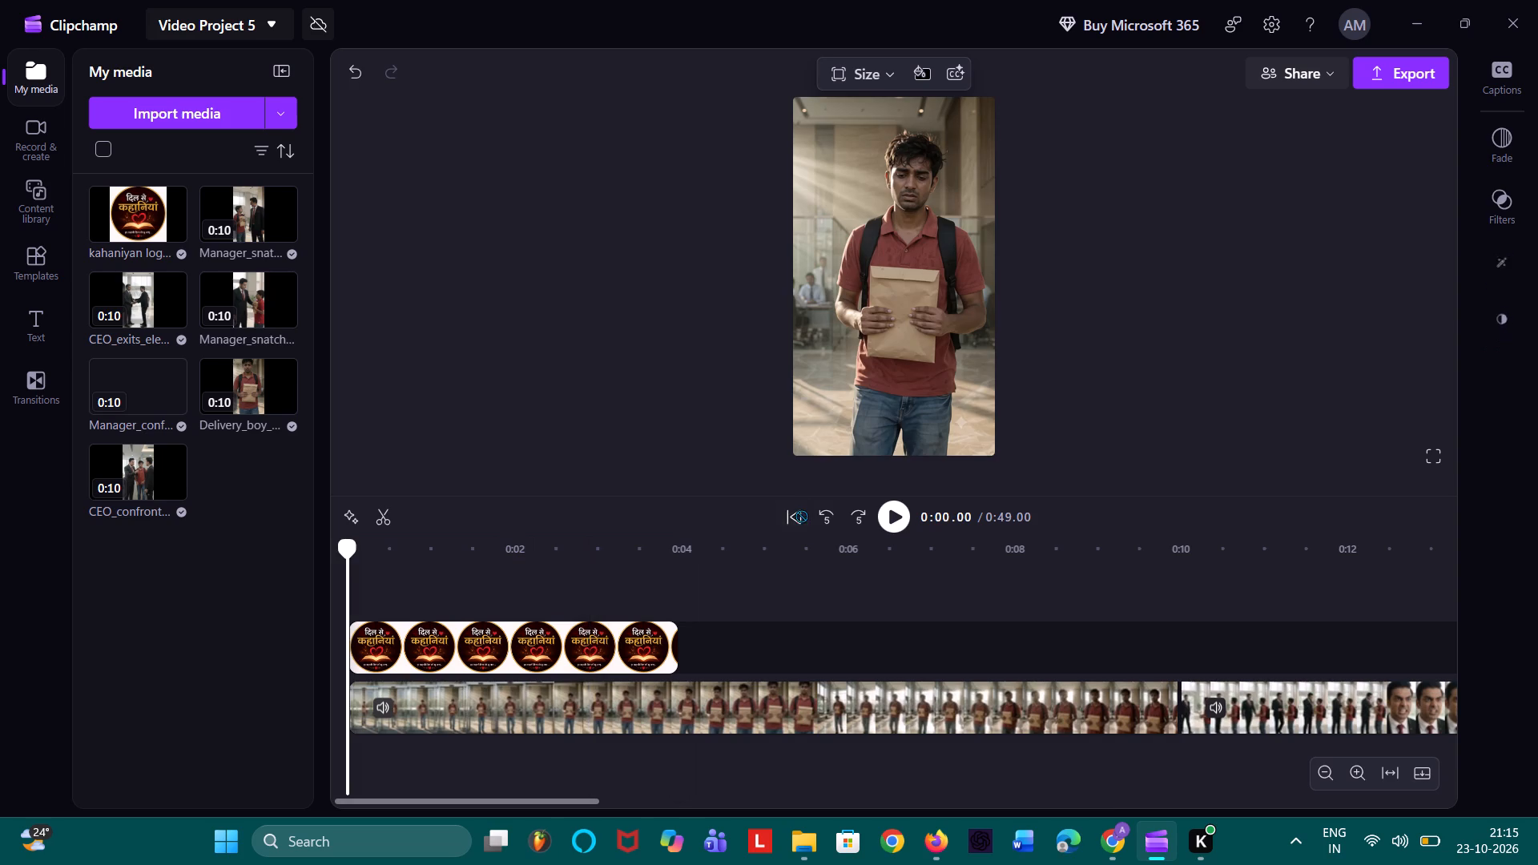
Shrink the logo overlay in the preview to a tiny badge near the video frame's lower right edge.
{"action": "left_click", "coordinate": [852, 215]}
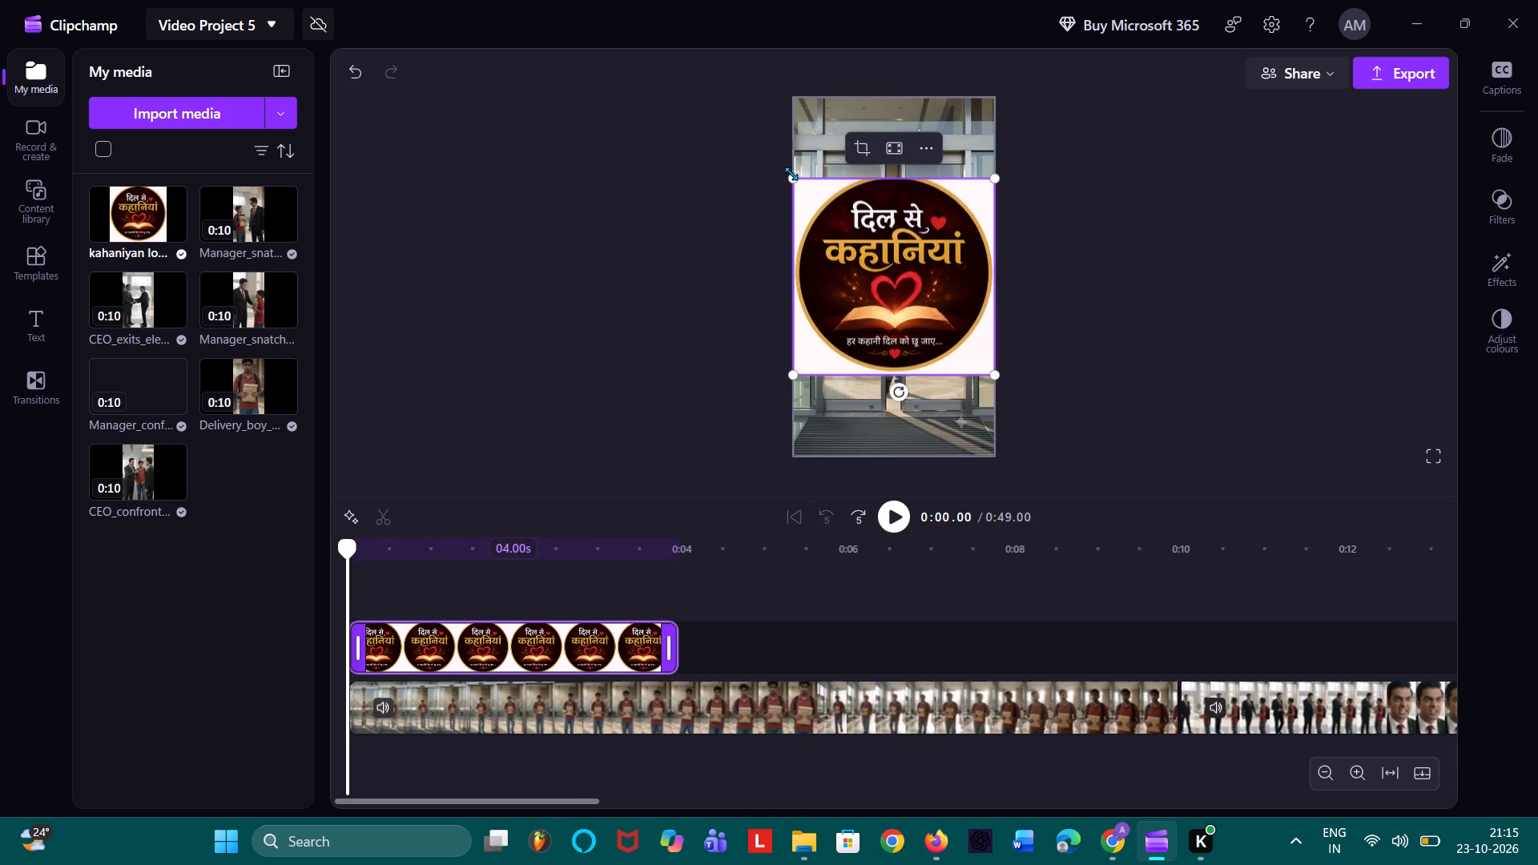
{"action": "left_click_drag", "start_coordinate": [791, 175], "coordinate": [883, 265]}
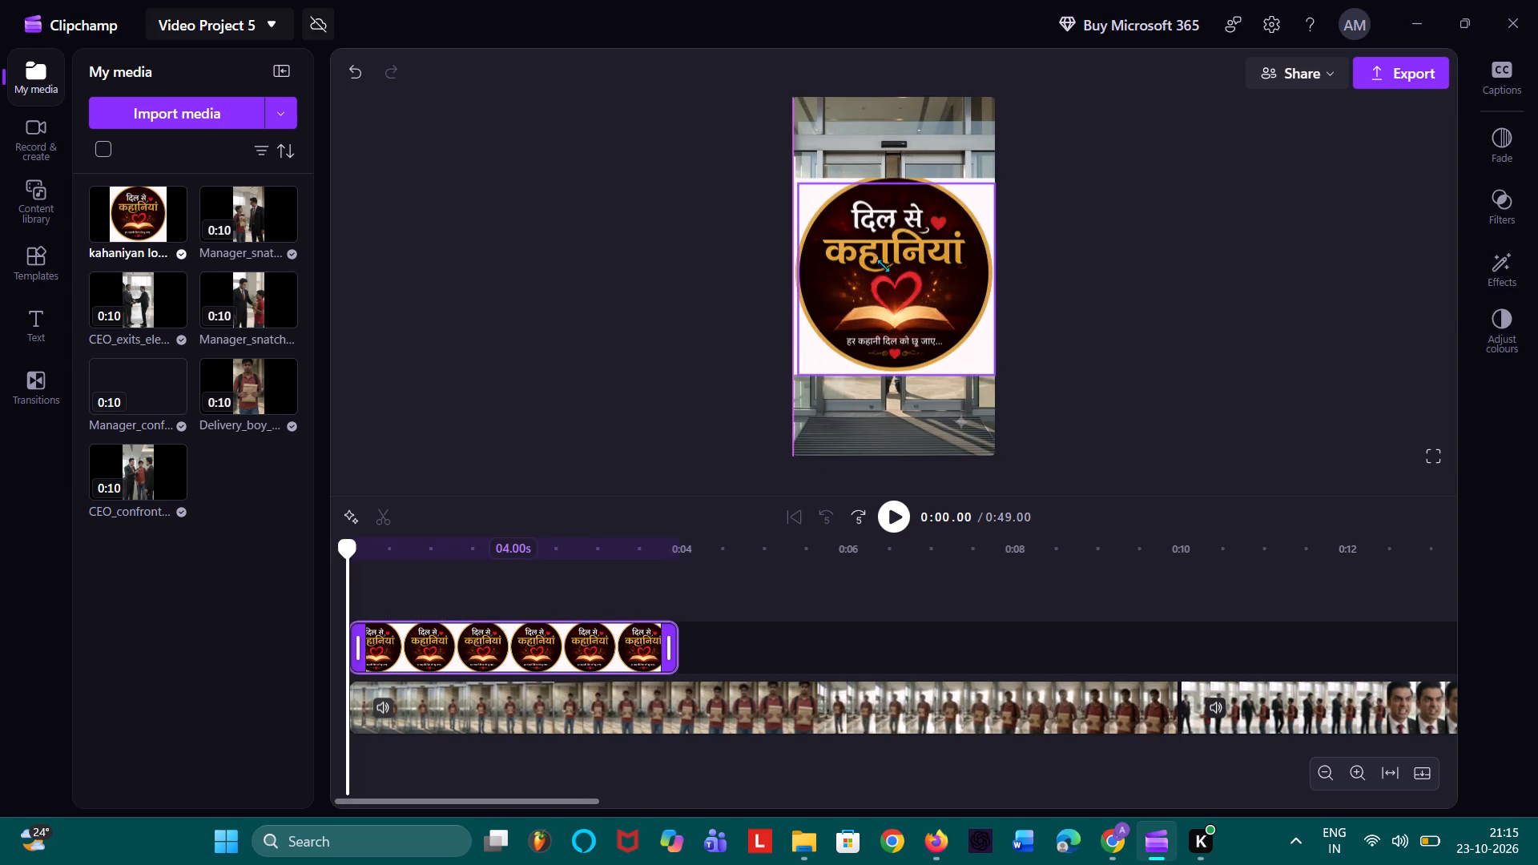
{"action": "left_click_drag", "start_coordinate": [883, 265], "coordinate": [956, 367]}
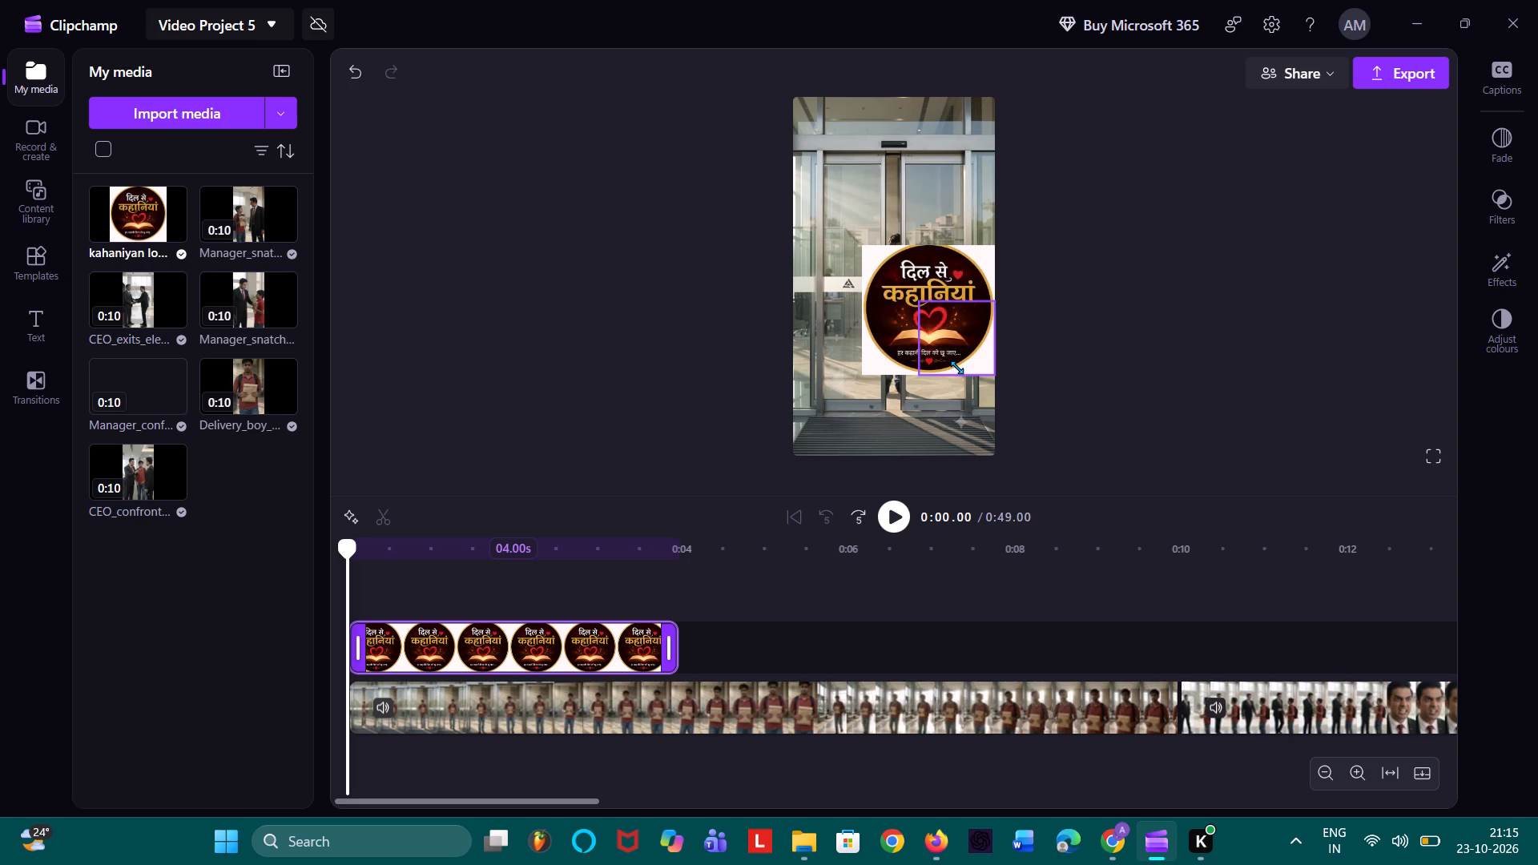
{"action": "left_click_drag", "start_coordinate": [956, 367], "coordinate": [983, 371]}
{"action": "left_click", "coordinate": [1025, 373]}
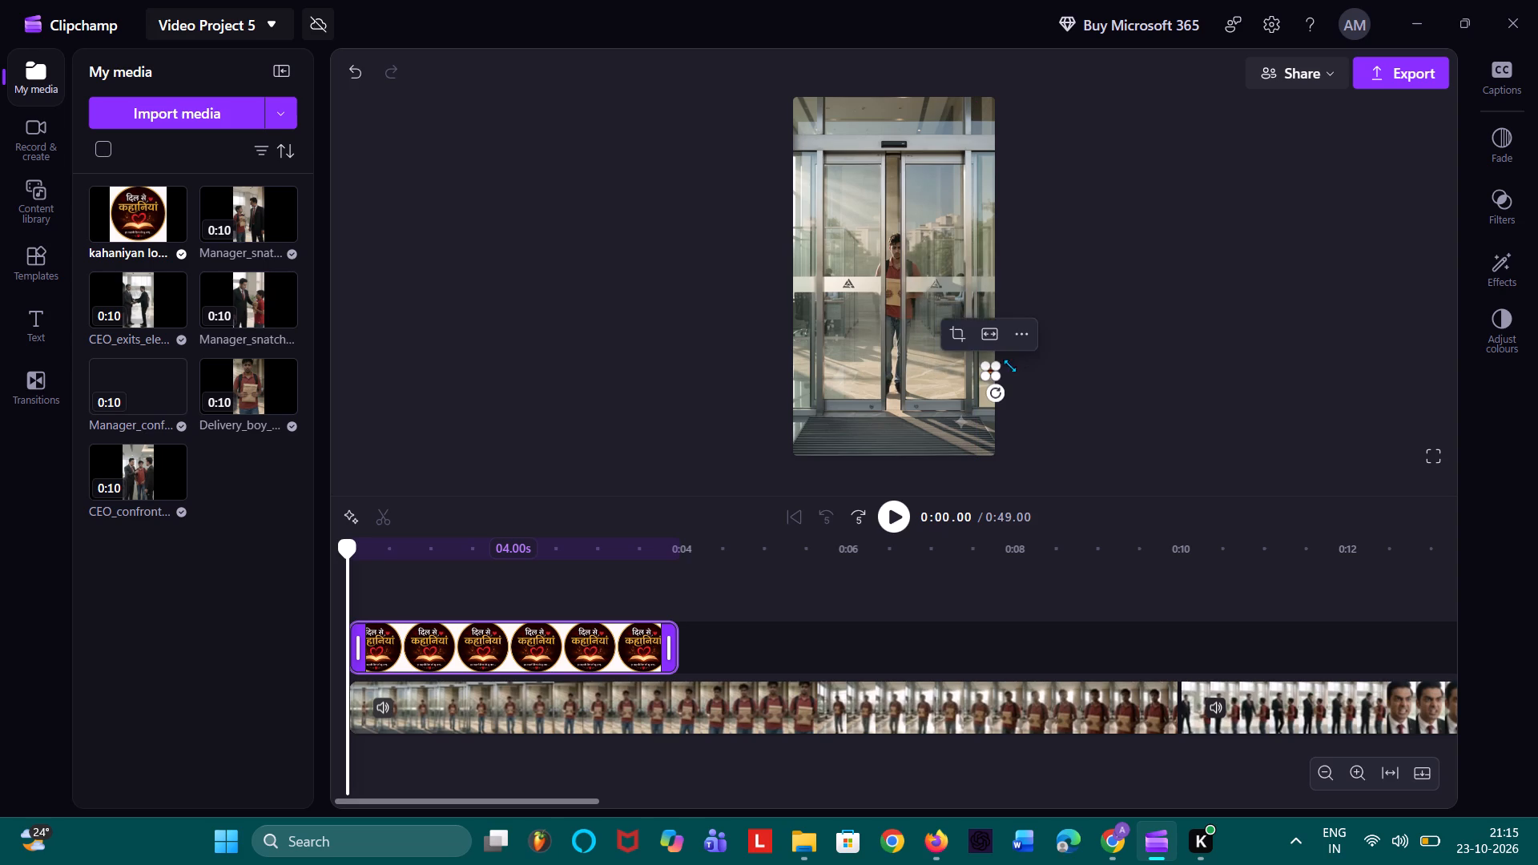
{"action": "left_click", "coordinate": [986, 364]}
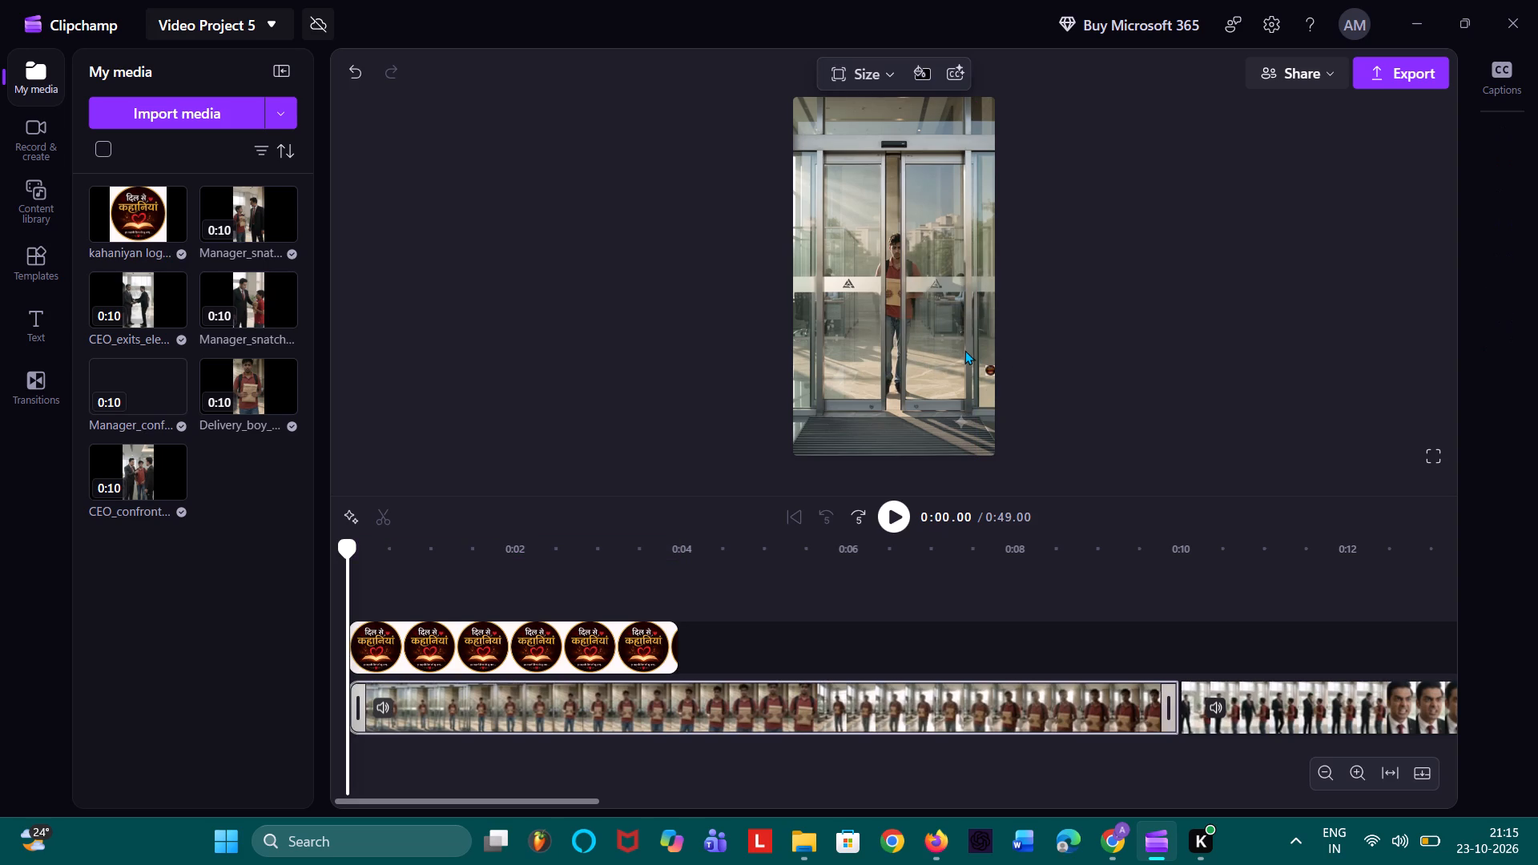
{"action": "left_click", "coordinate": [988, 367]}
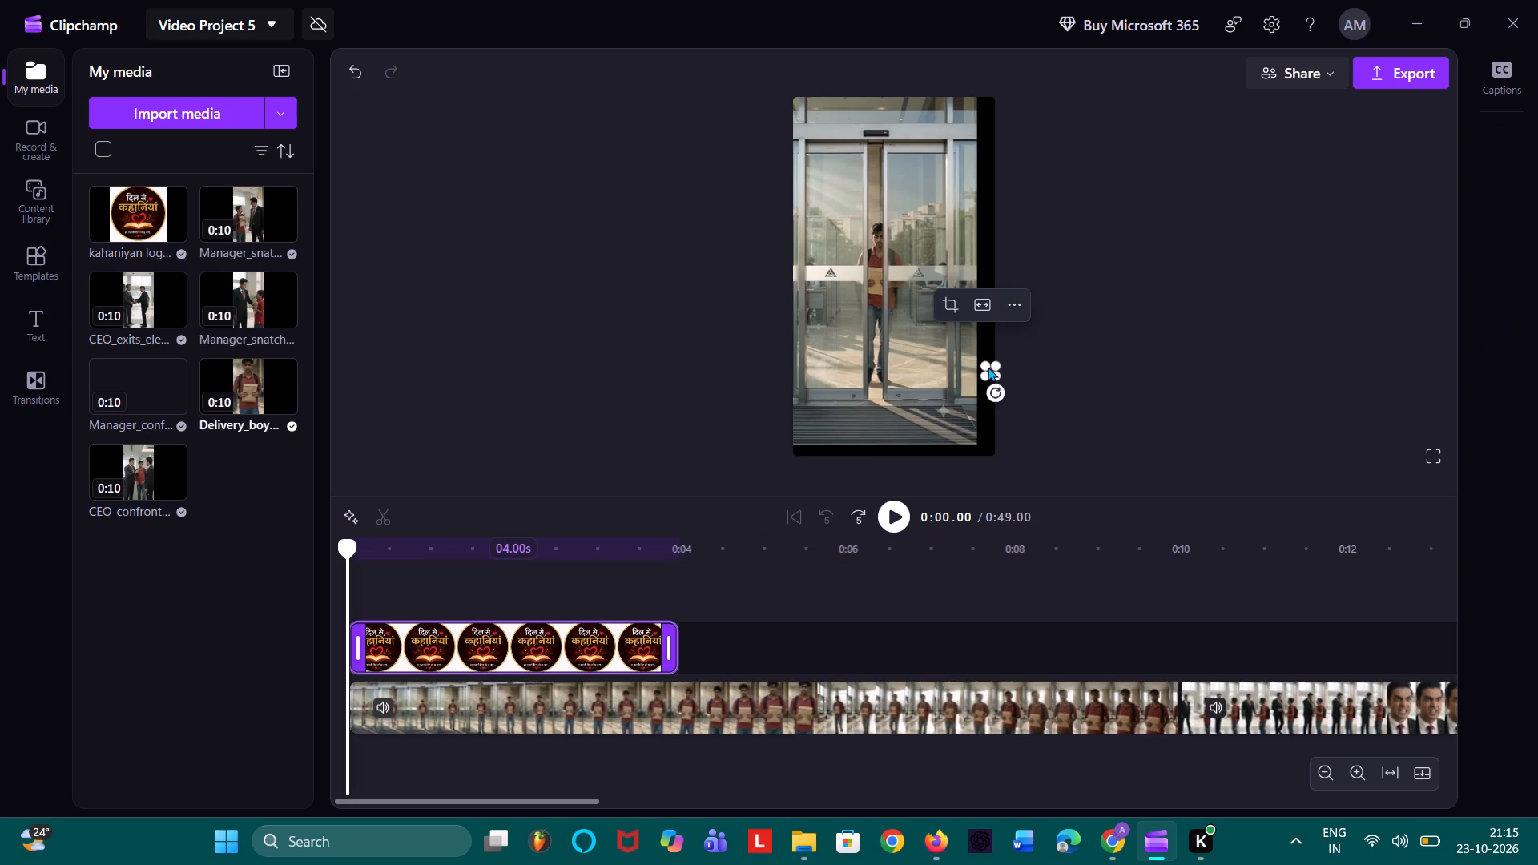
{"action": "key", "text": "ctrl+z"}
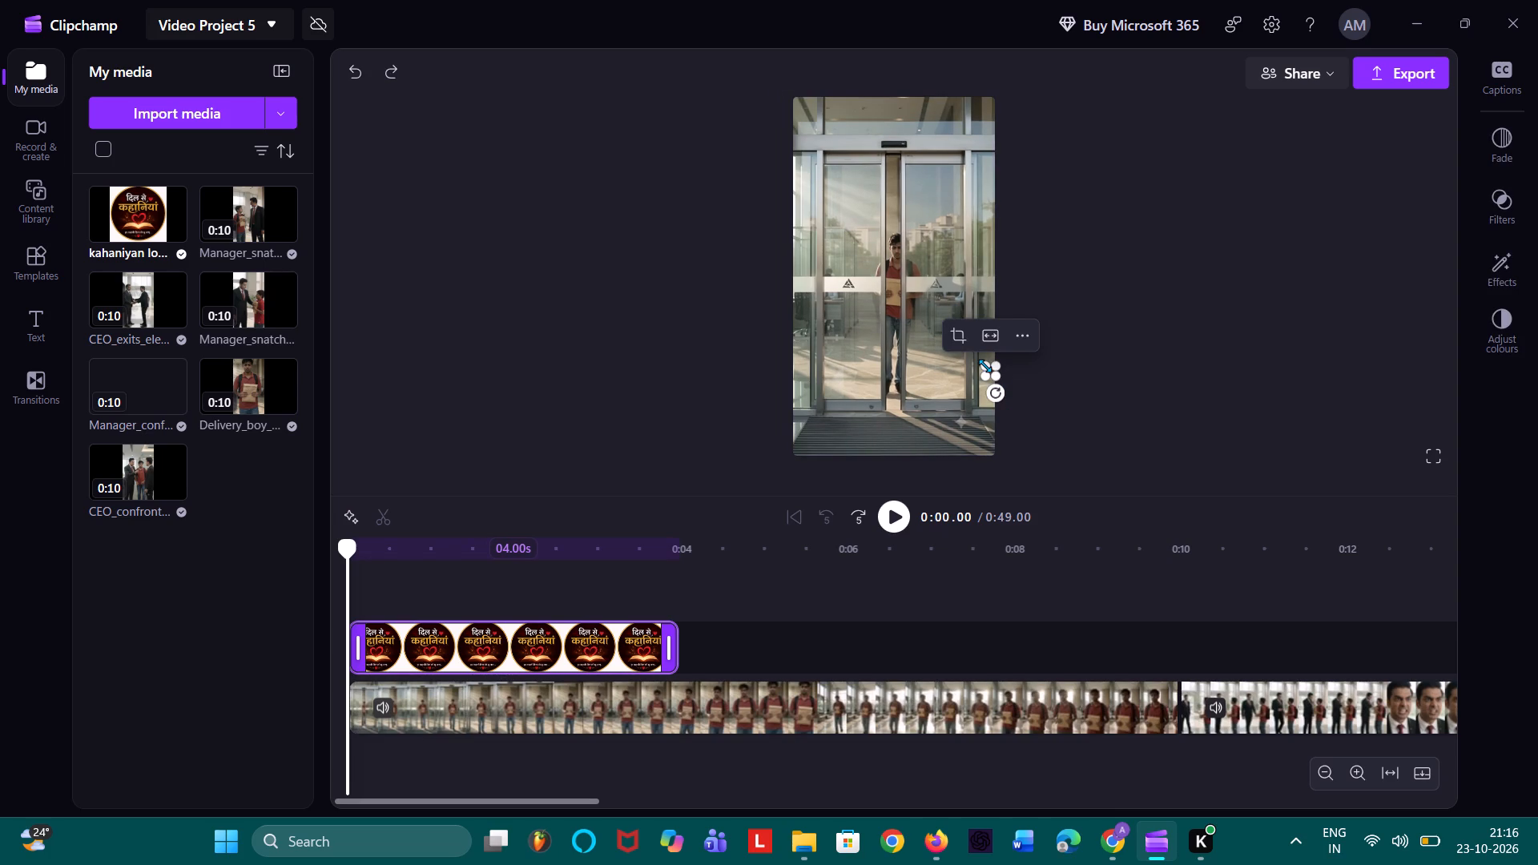
Fine-tune the logo overlay's size in the preview, enlarging the tiny badge slightly at the frame's right edge.
{"action": "left_click_drag", "start_coordinate": [984, 365], "coordinate": [965, 358]}
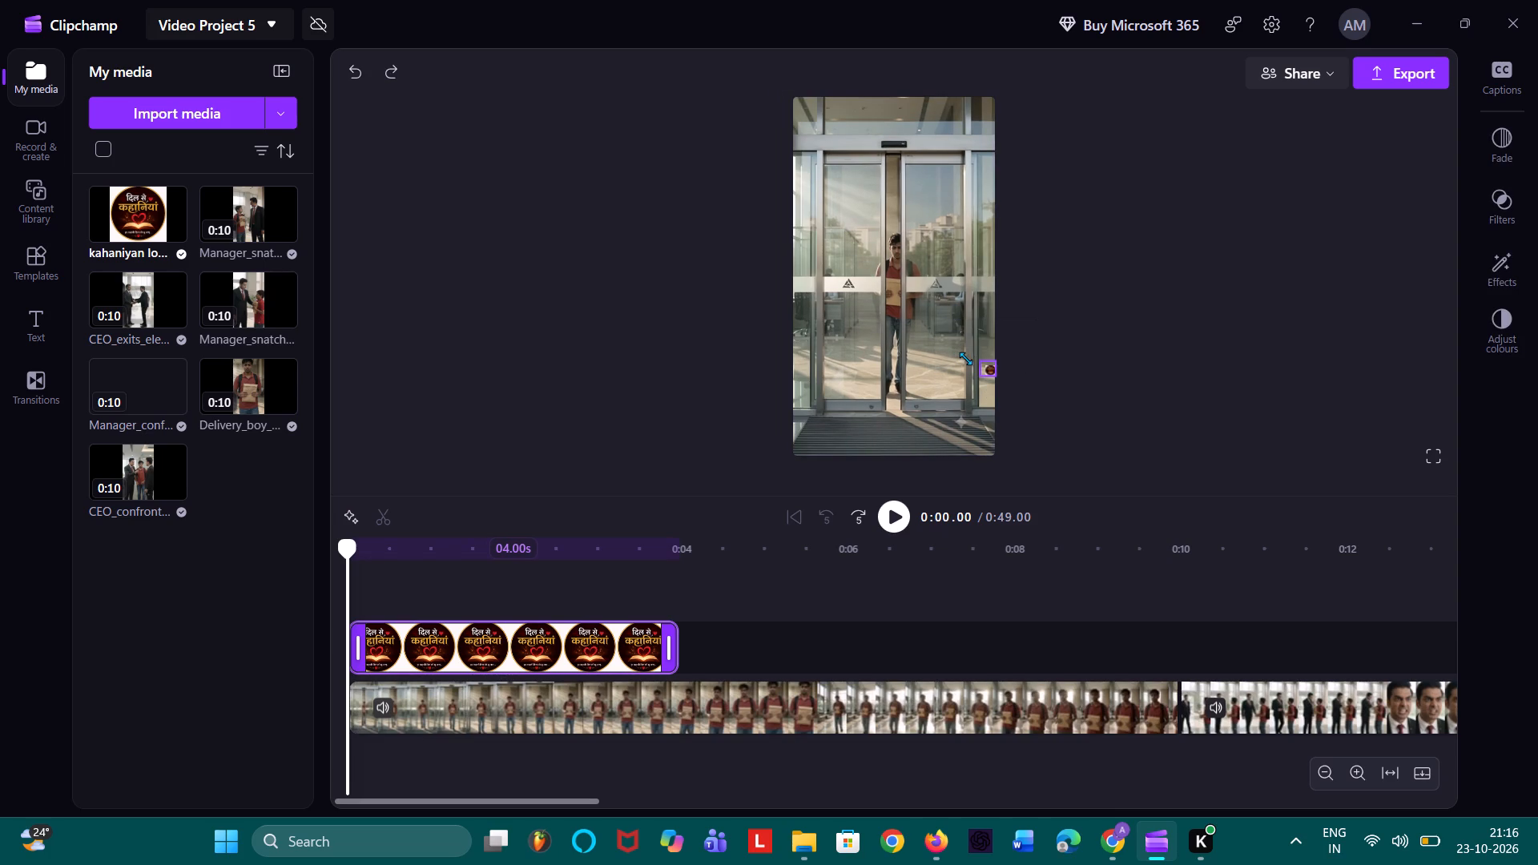
{"action": "left_click_drag", "start_coordinate": [965, 358], "coordinate": [960, 365]}
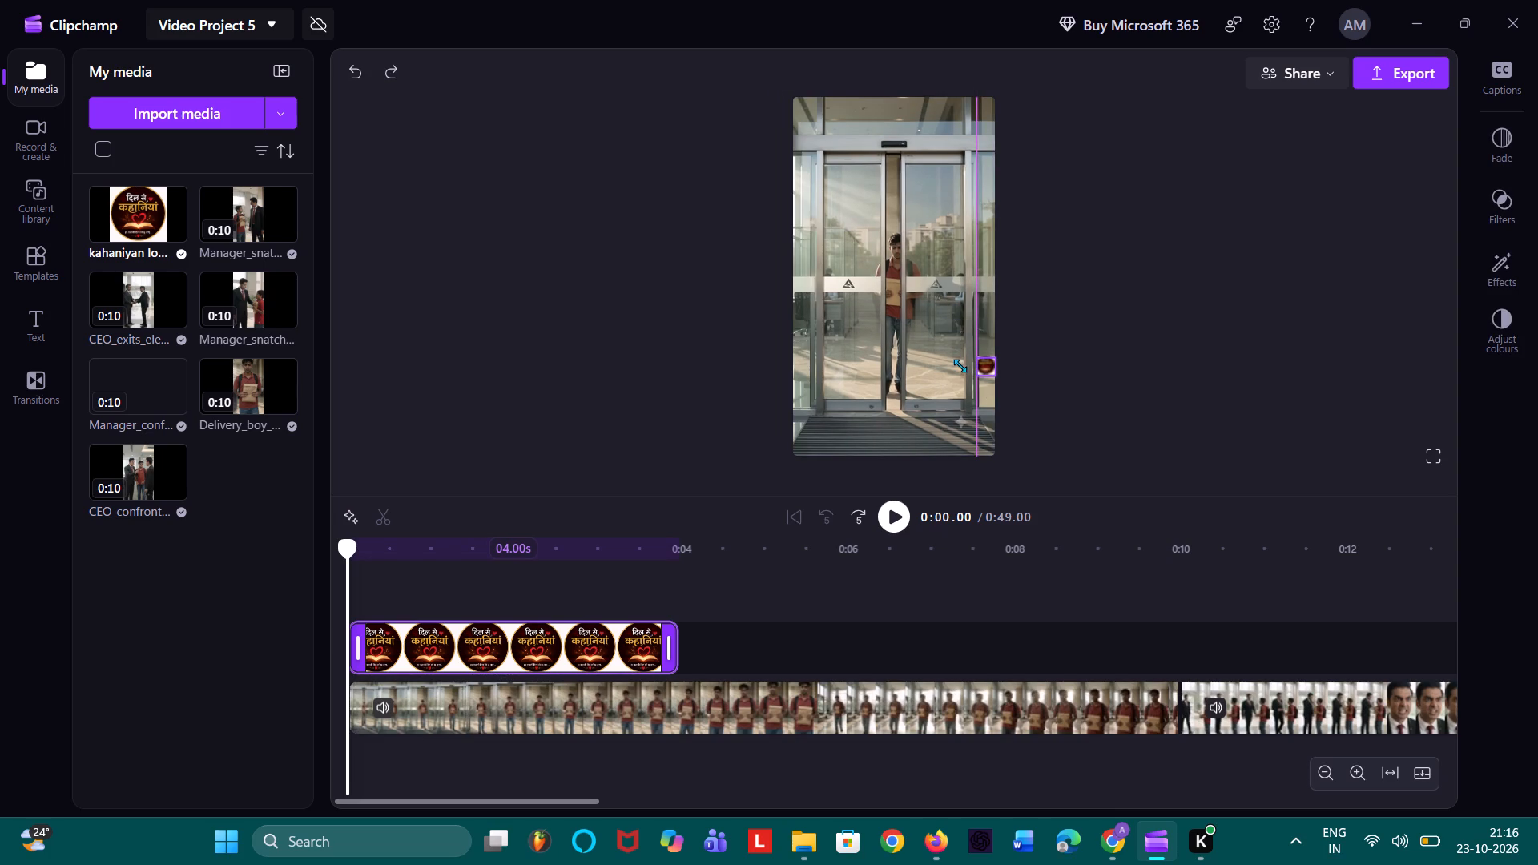
{"action": "left_click_drag", "start_coordinate": [960, 365], "coordinate": [984, 362]}
{"action": "left_click_drag", "start_coordinate": [984, 362], "coordinate": [975, 361]}
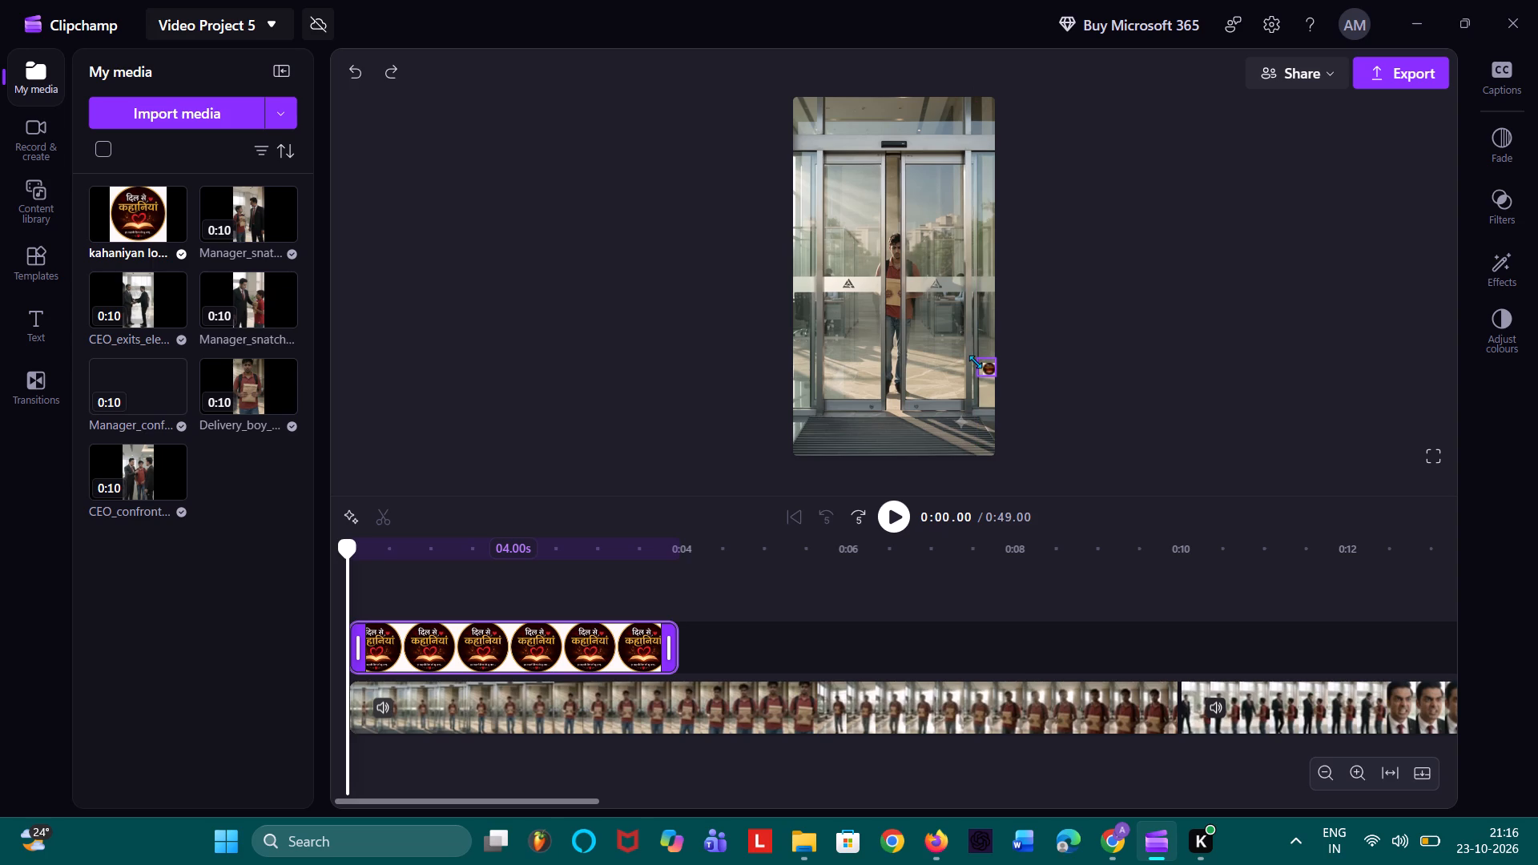
{"action": "left_click_drag", "start_coordinate": [975, 361], "coordinate": [962, 364]}
{"action": "left_click", "coordinate": [1055, 416]}
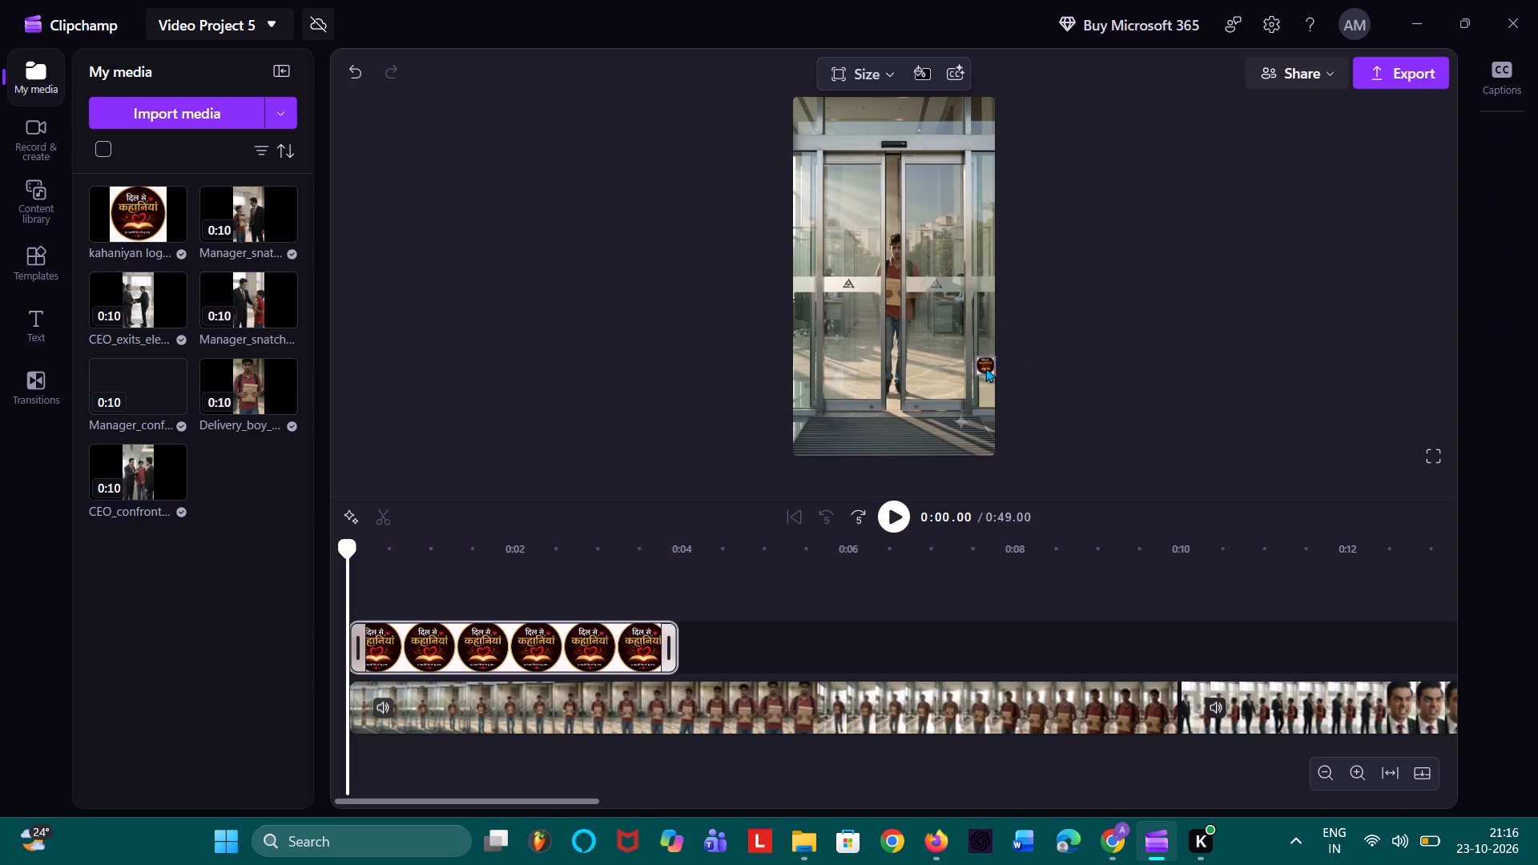
Move the logo badge down over the sparkle watermark near the video frame's lower right corner and fine-tune its position.
{"action": "left_click_drag", "start_coordinate": [986, 368], "coordinate": [961, 426]}
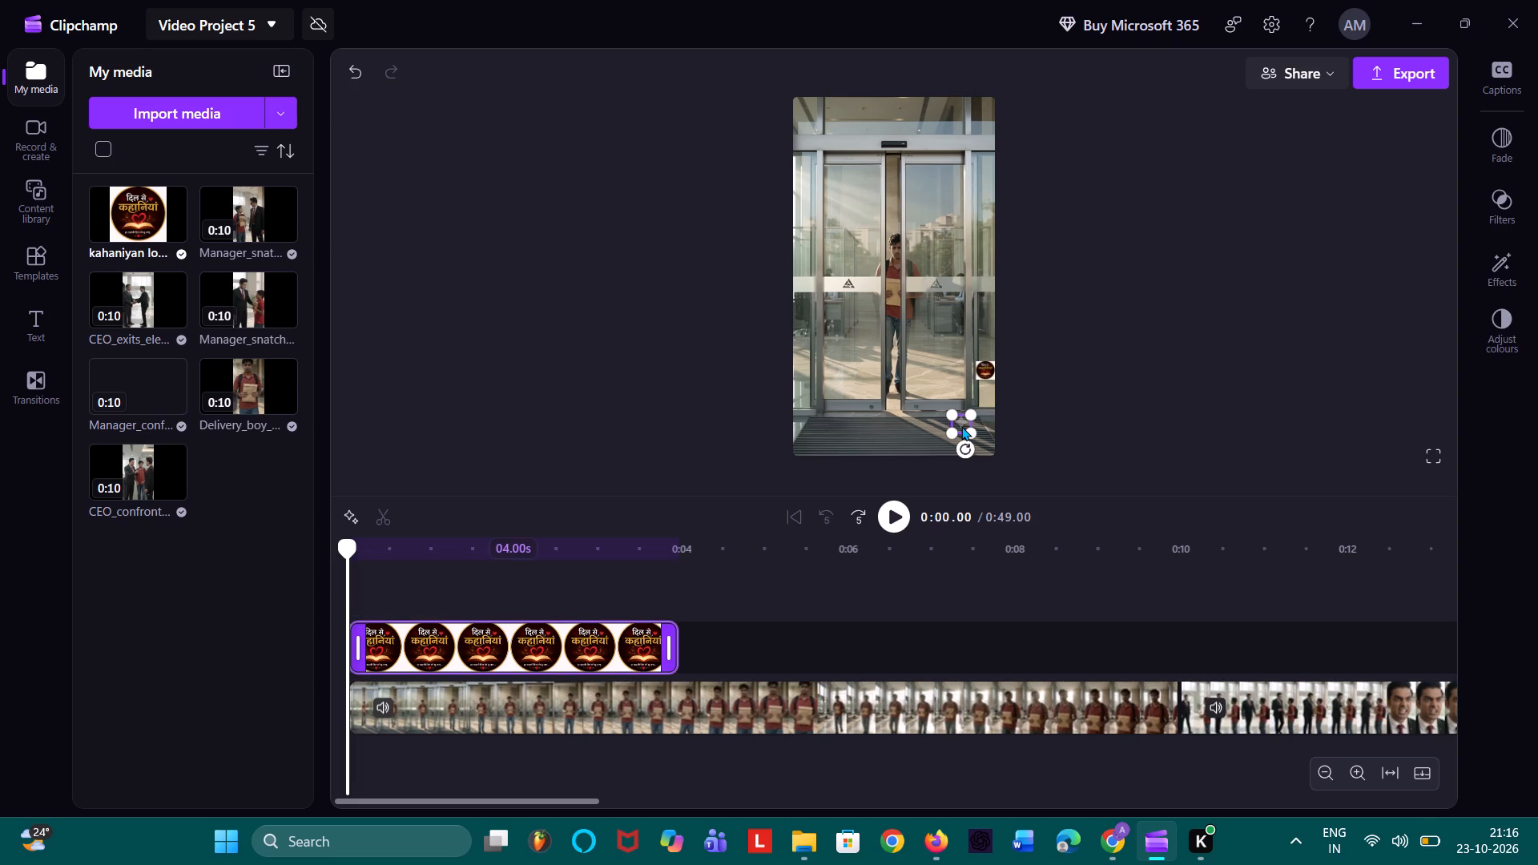
{"action": "left_click", "coordinate": [1085, 418]}
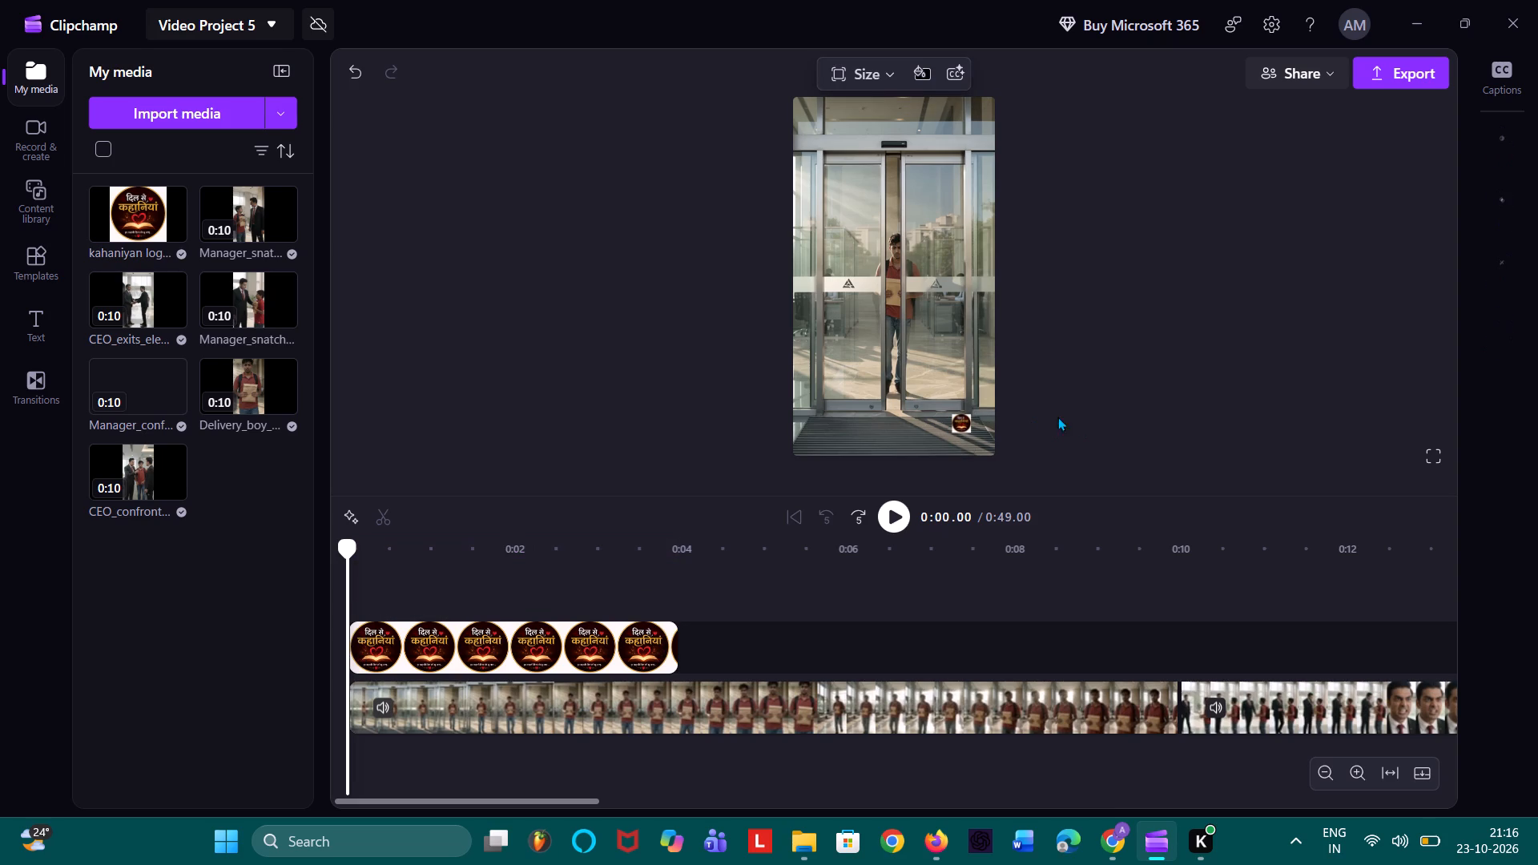
{"action": "left_click", "coordinate": [963, 427]}
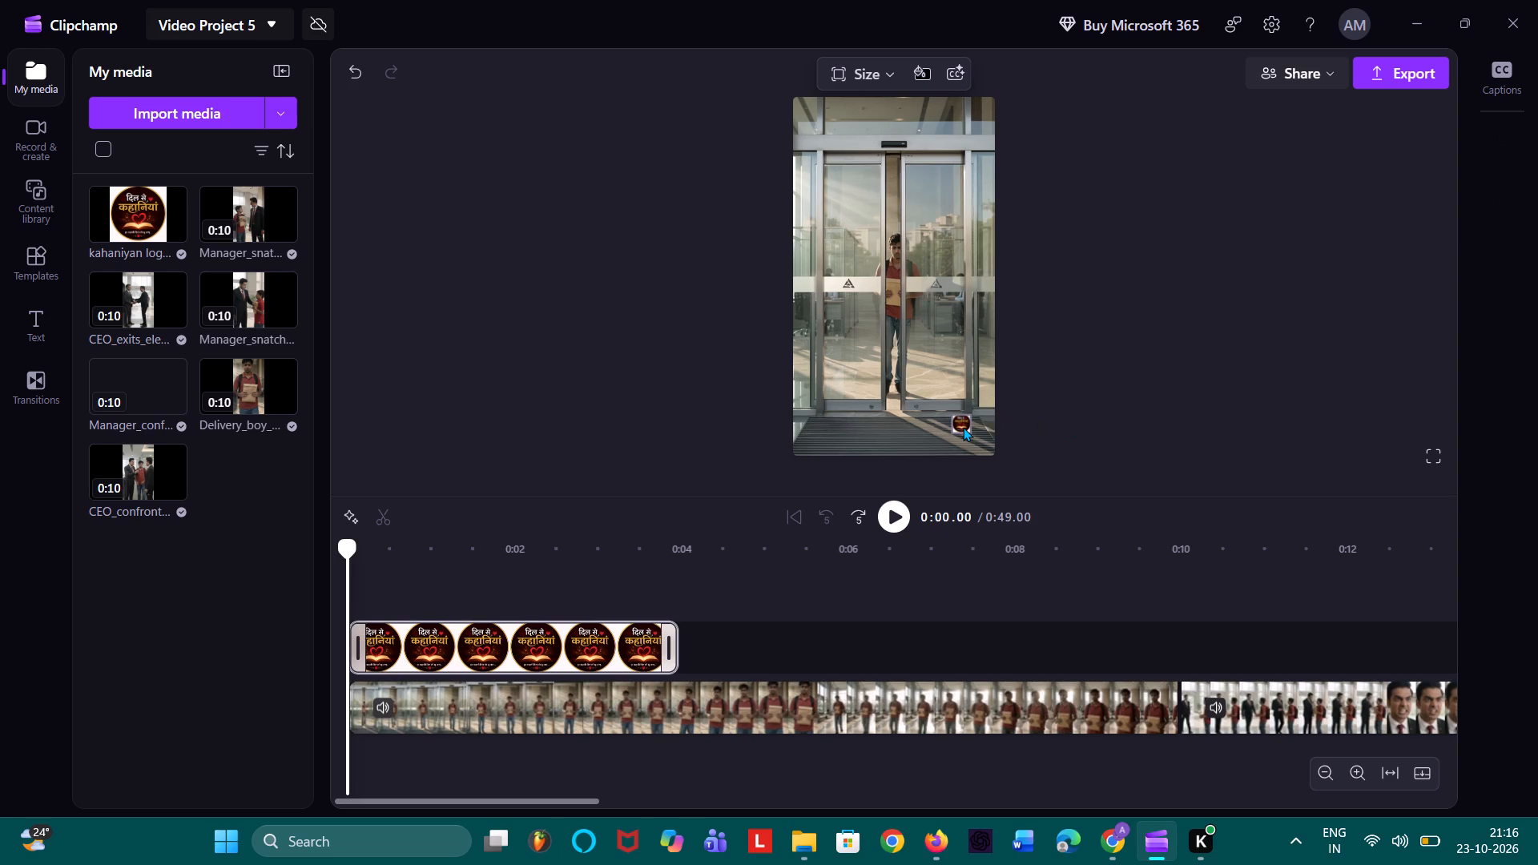
{"action": "left_click", "coordinate": [963, 427]}
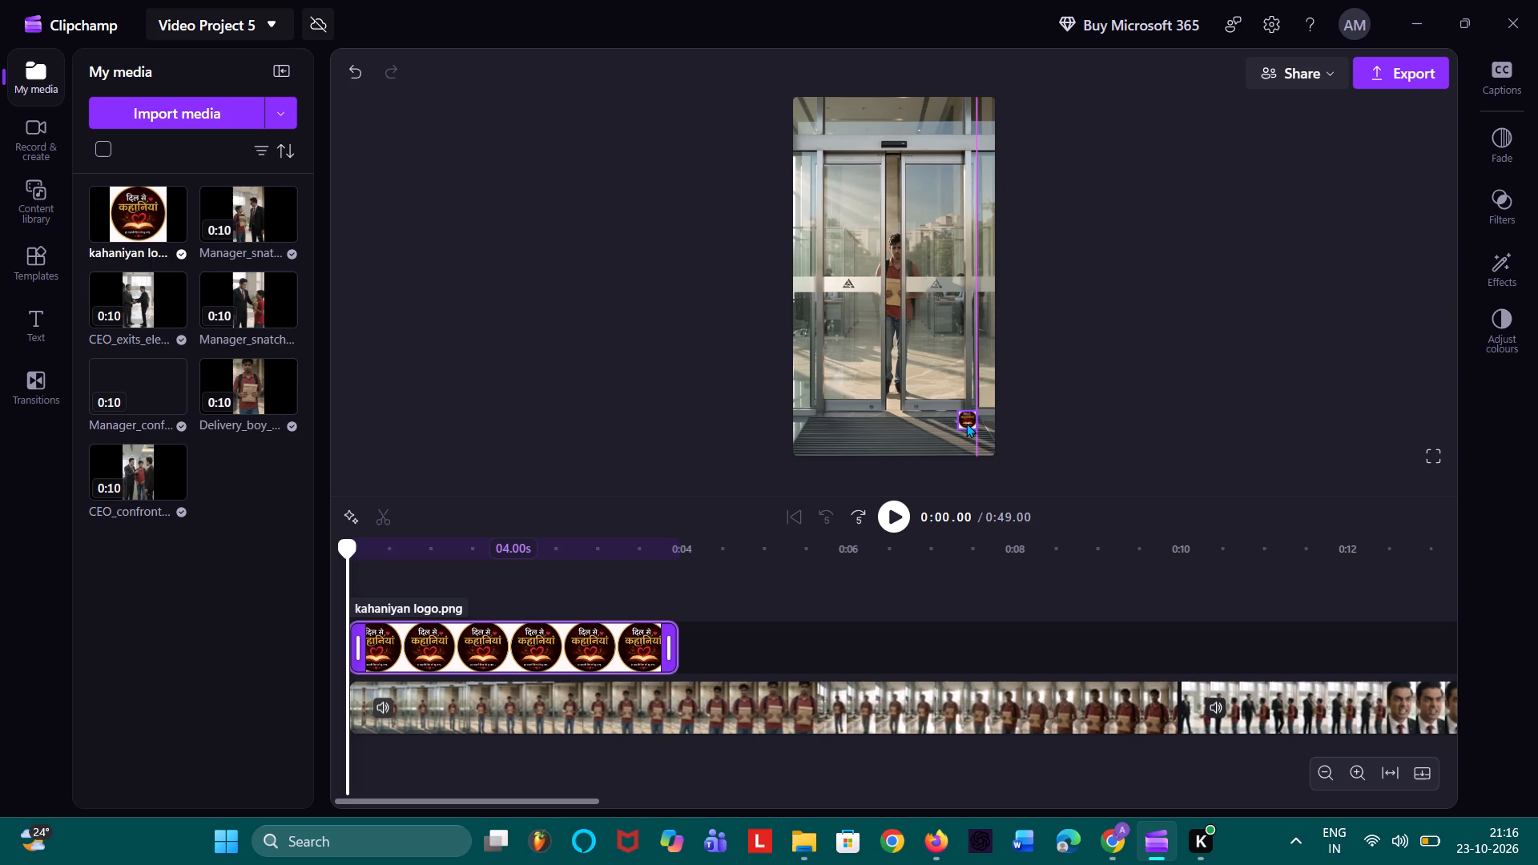
{"action": "left_click_drag", "start_coordinate": [964, 420], "coordinate": [957, 420]}
{"action": "left_click_drag", "start_coordinate": [957, 420], "coordinate": [954, 422]}
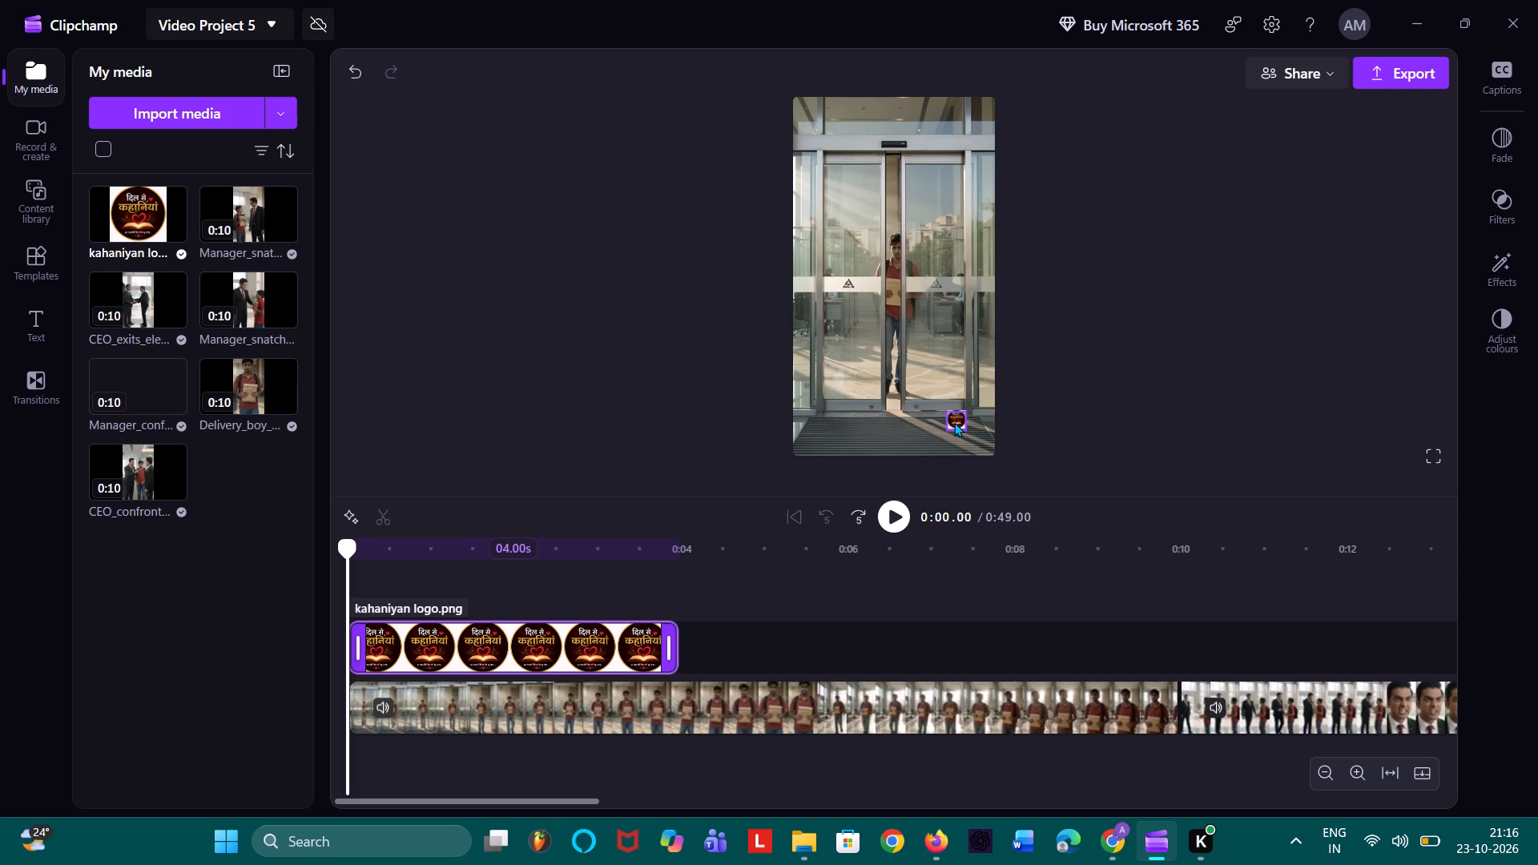
{"action": "left_click", "coordinate": [1078, 465]}
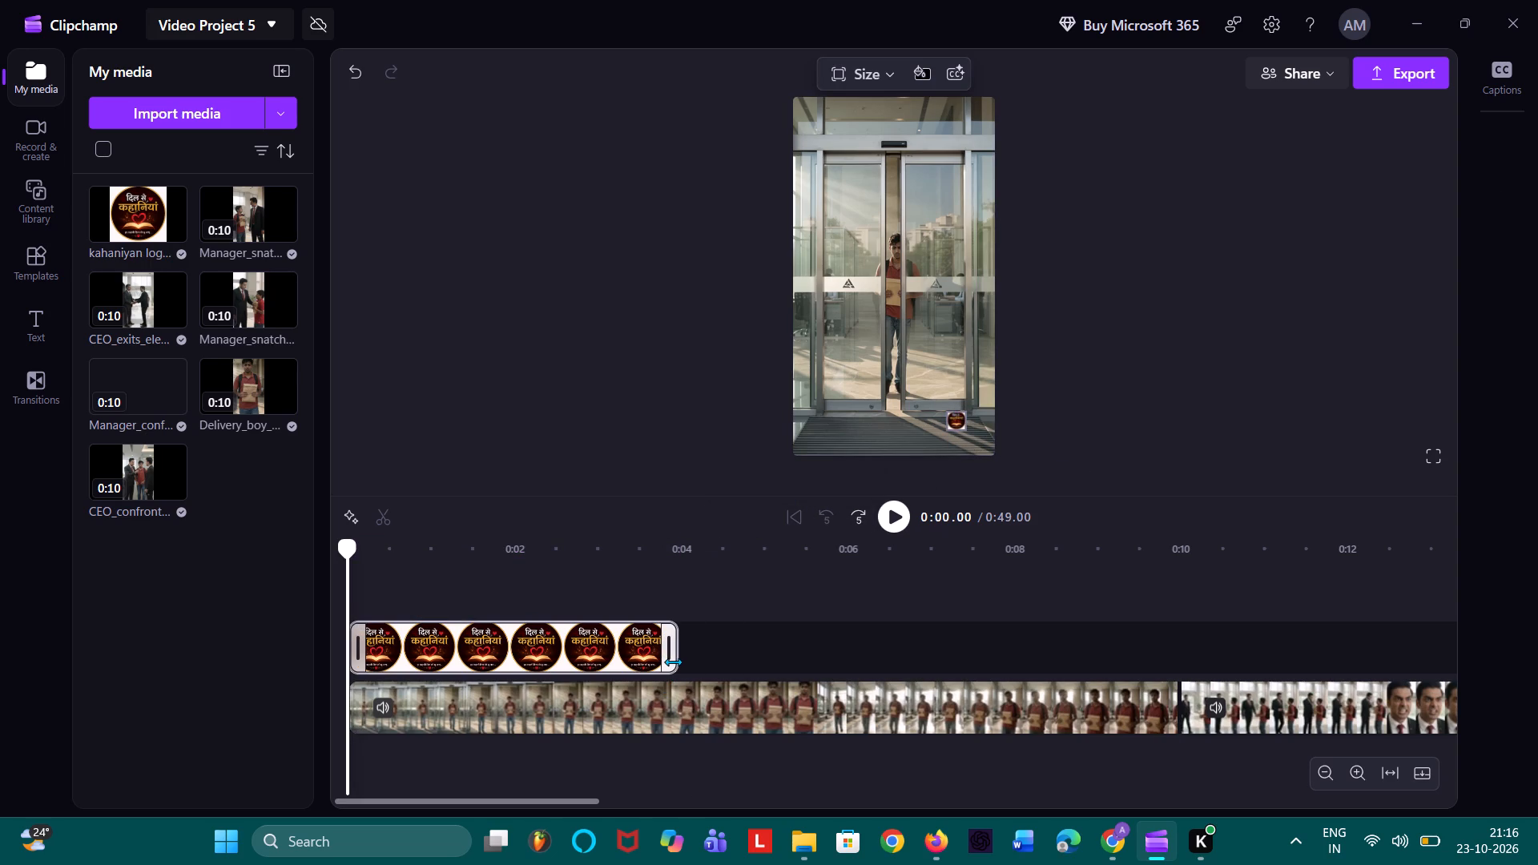
Extend the kahaniyan logo clip's end on the timeline to 49.00 s, matching the end of the last video clip.
{"action": "left_click_drag", "start_coordinate": [673, 662], "coordinate": [1520, 676]}
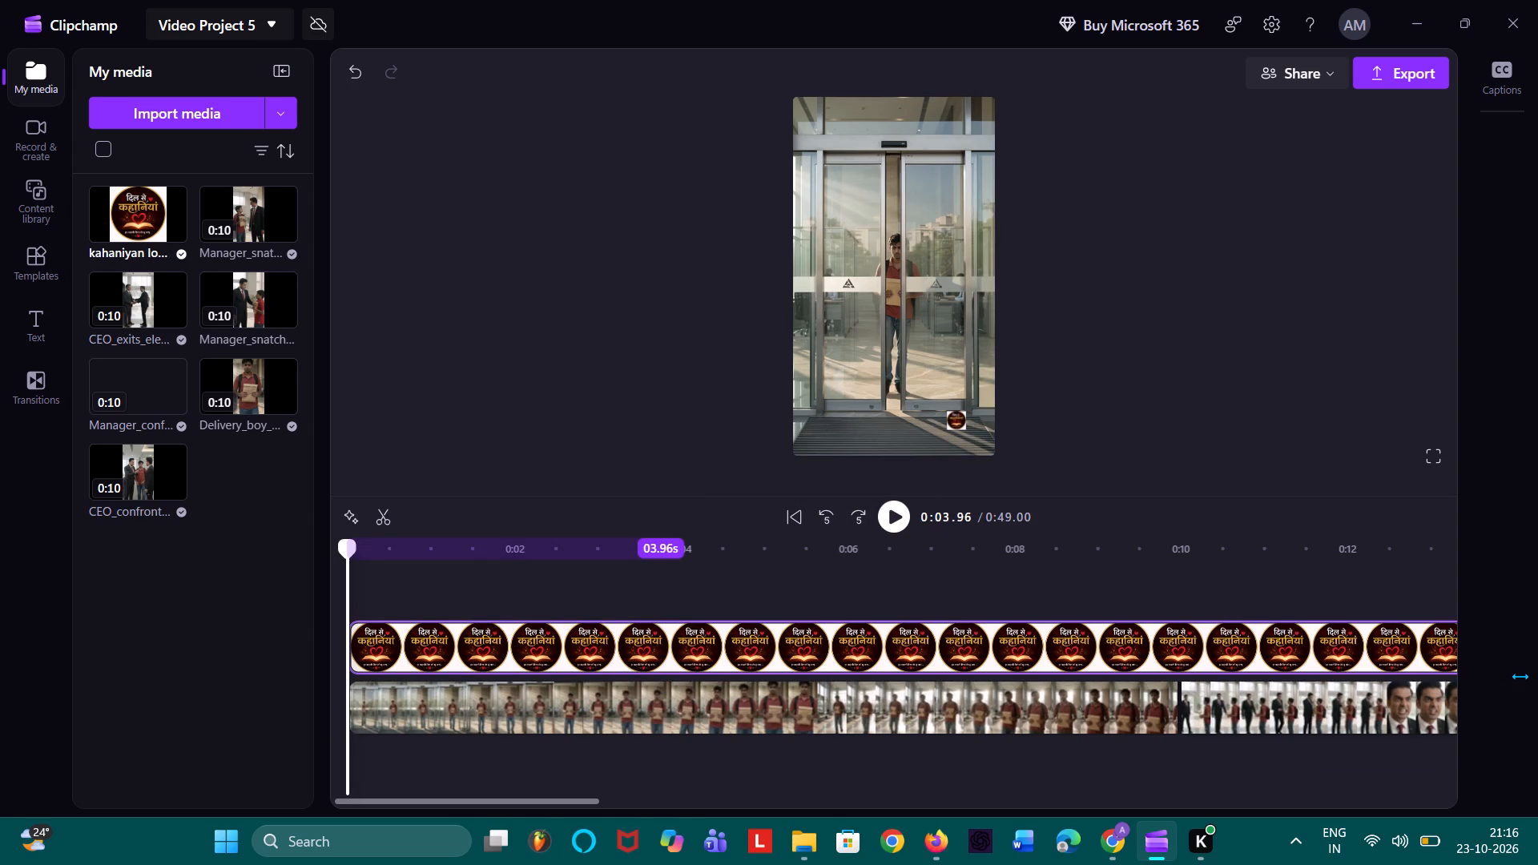
{"action": "left_click_drag", "start_coordinate": [1520, 676], "coordinate": [1537, 678]}
{"action": "scroll", "coordinate": [1312, 641], "scroll_direction": "left", "scroll_amount": 2}
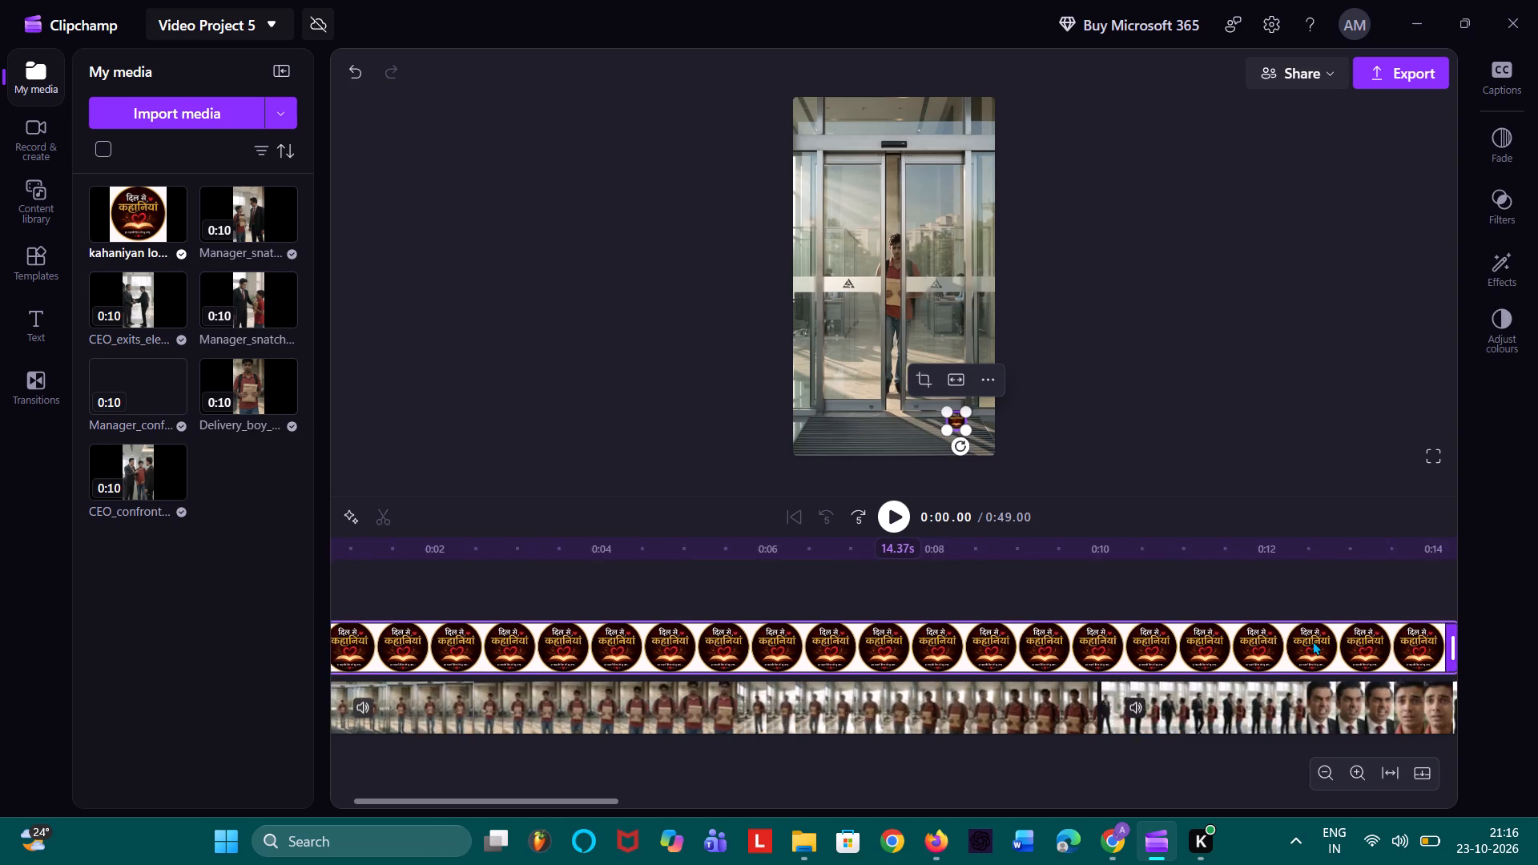
{"action": "scroll", "coordinate": [1246, 600], "scroll_direction": "right", "scroll_amount": 1}
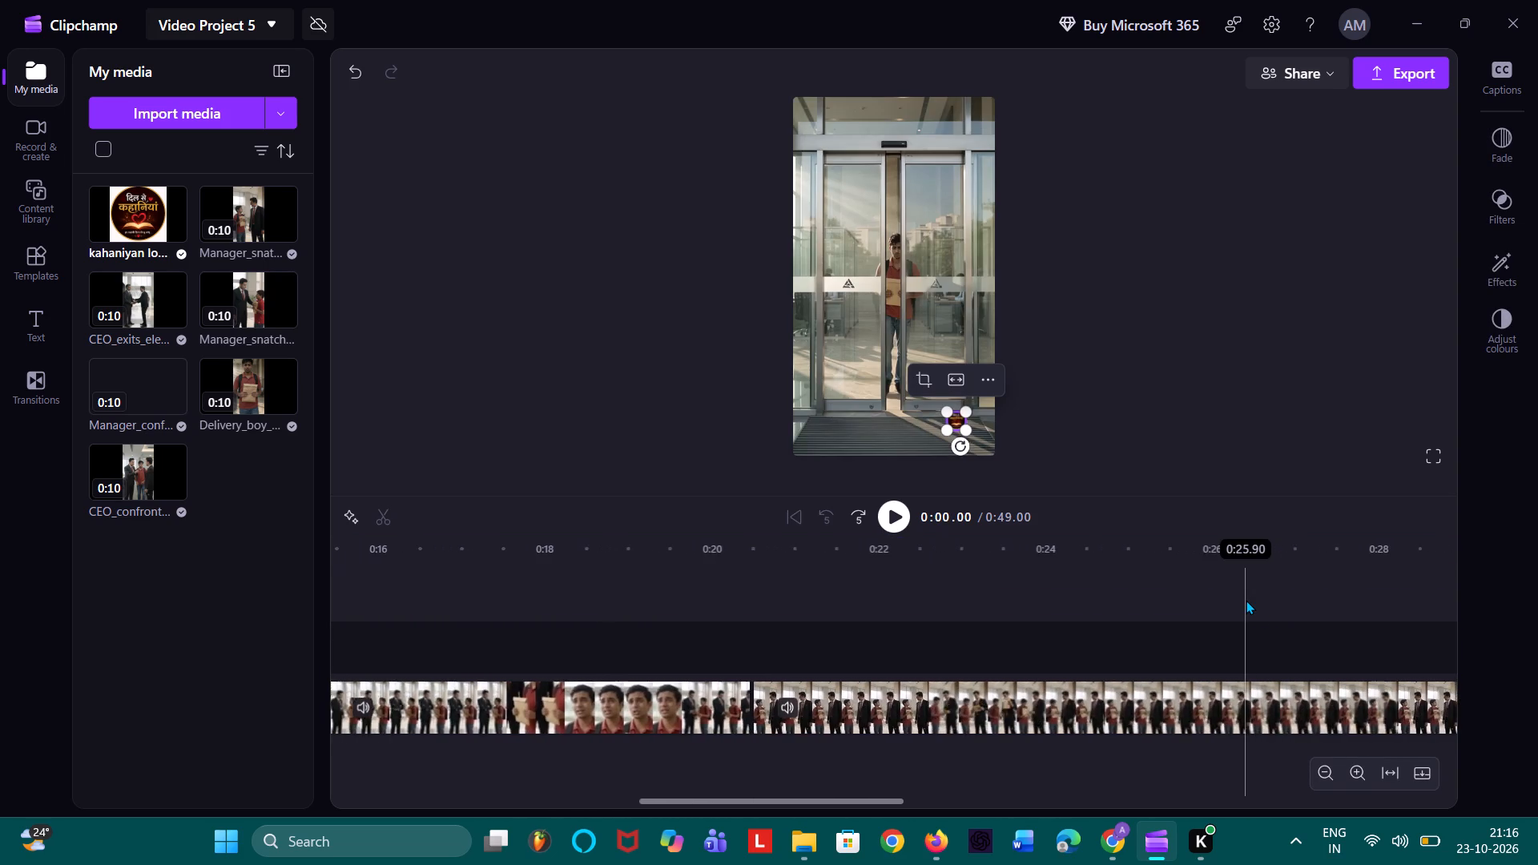
{"action": "scroll", "coordinate": [1246, 600], "scroll_direction": "right", "scroll_amount": 1}
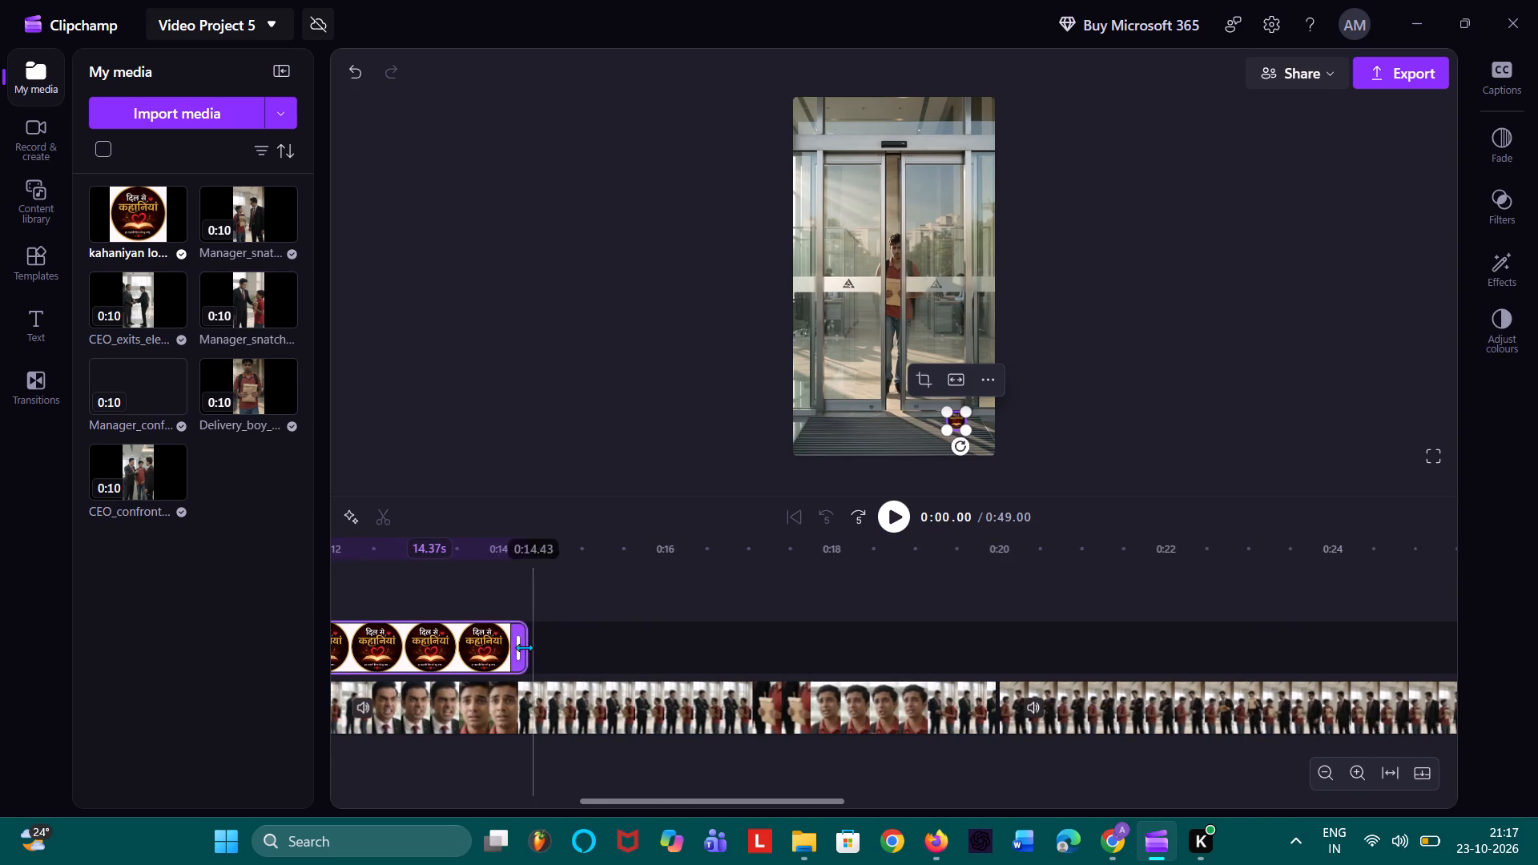
{"action": "left_click_drag", "start_coordinate": [524, 647], "coordinate": [1318, 623]}
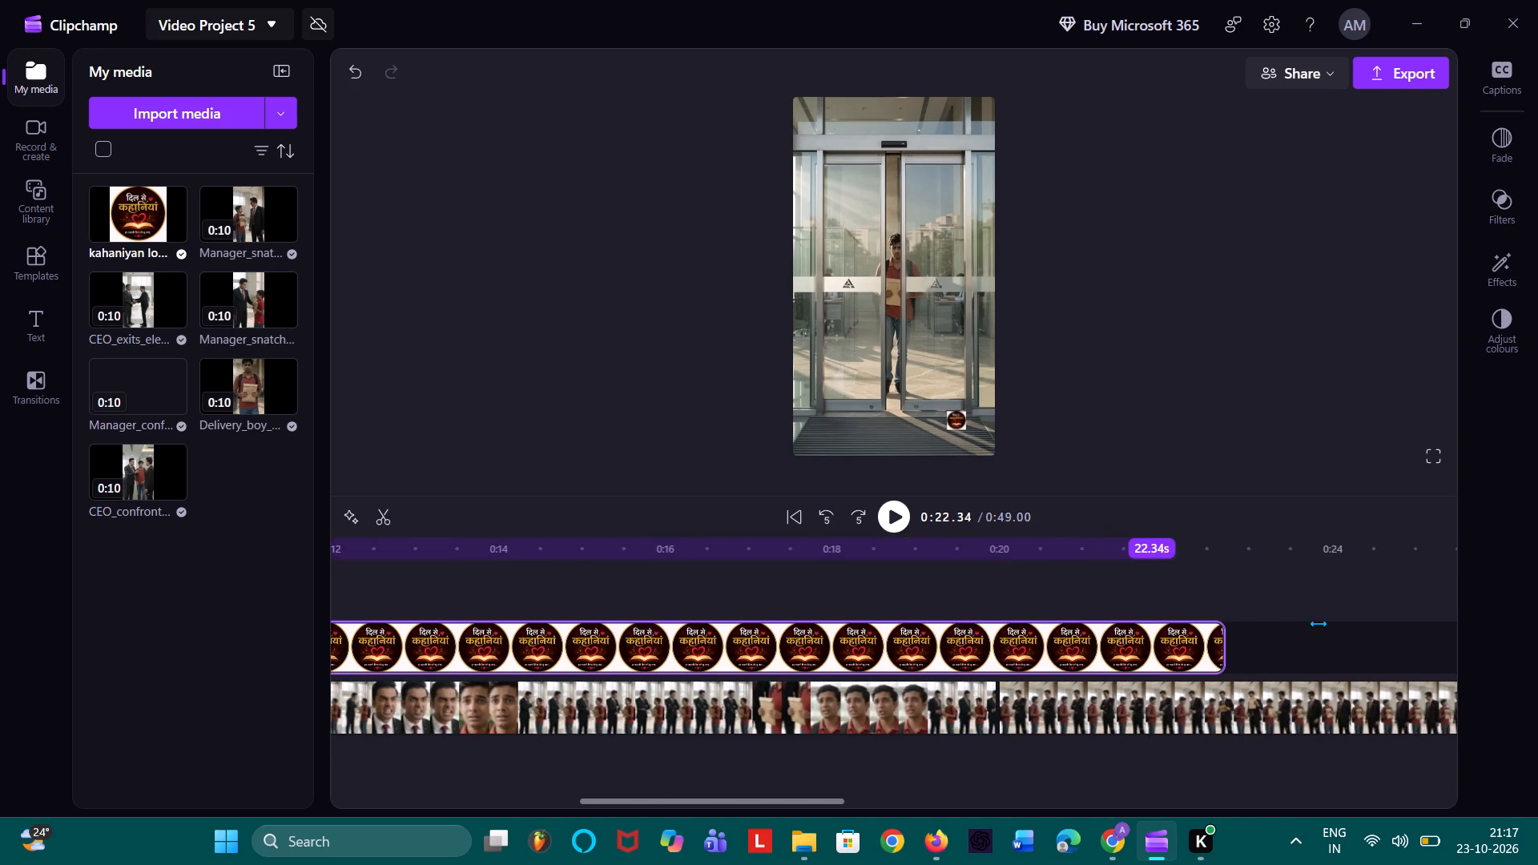
{"action": "left_click_drag", "start_coordinate": [1318, 623], "coordinate": [1360, 625]}
{"action": "scroll", "coordinate": [1360, 625], "scroll_direction": "left", "scroll_amount": 1}
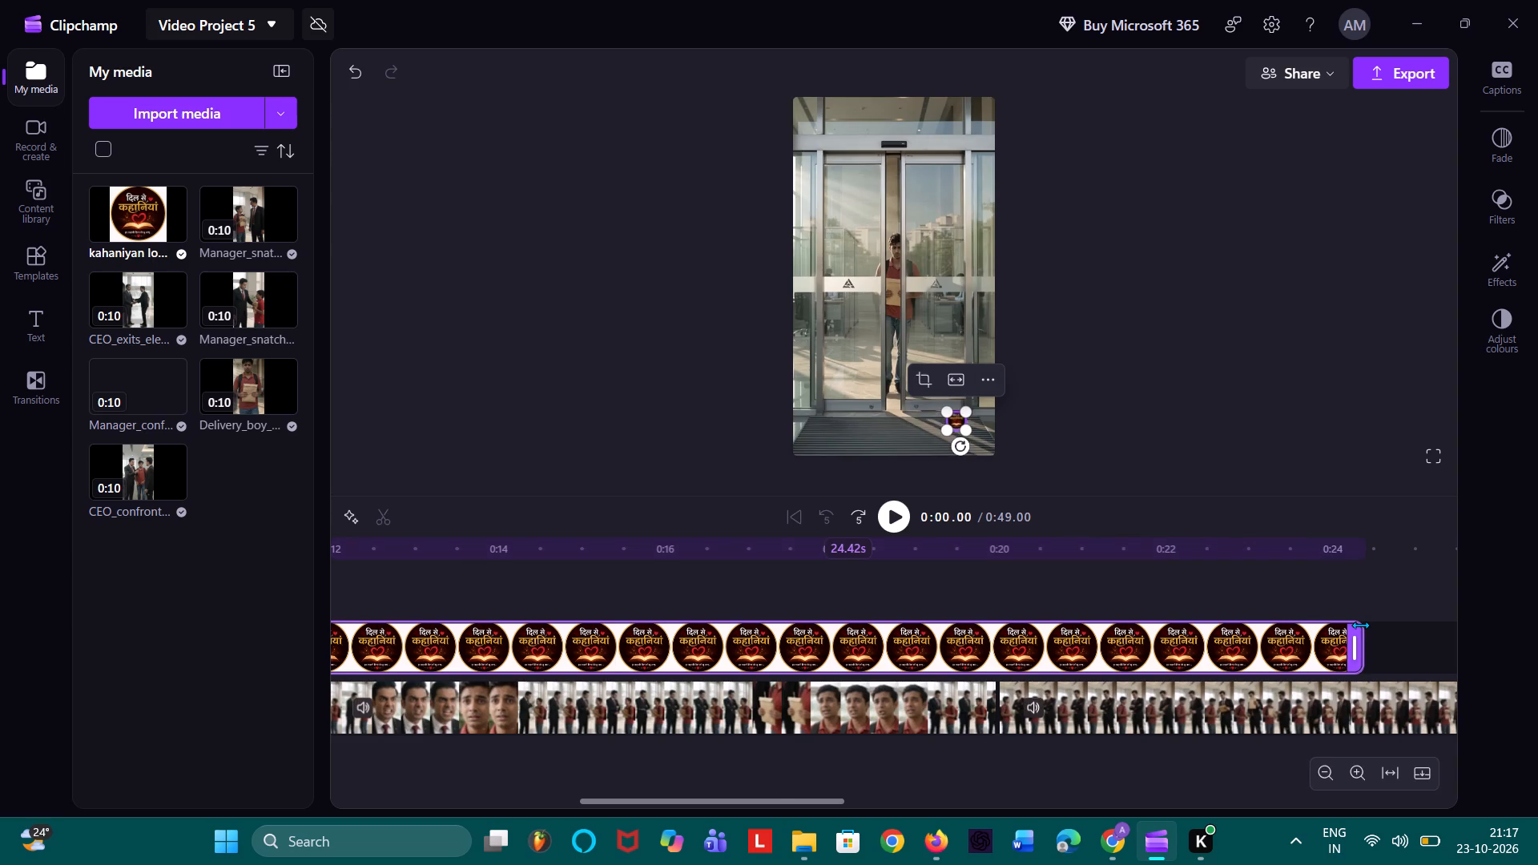
{"action": "scroll", "coordinate": [1360, 625], "scroll_direction": "left", "scroll_amount": 2}
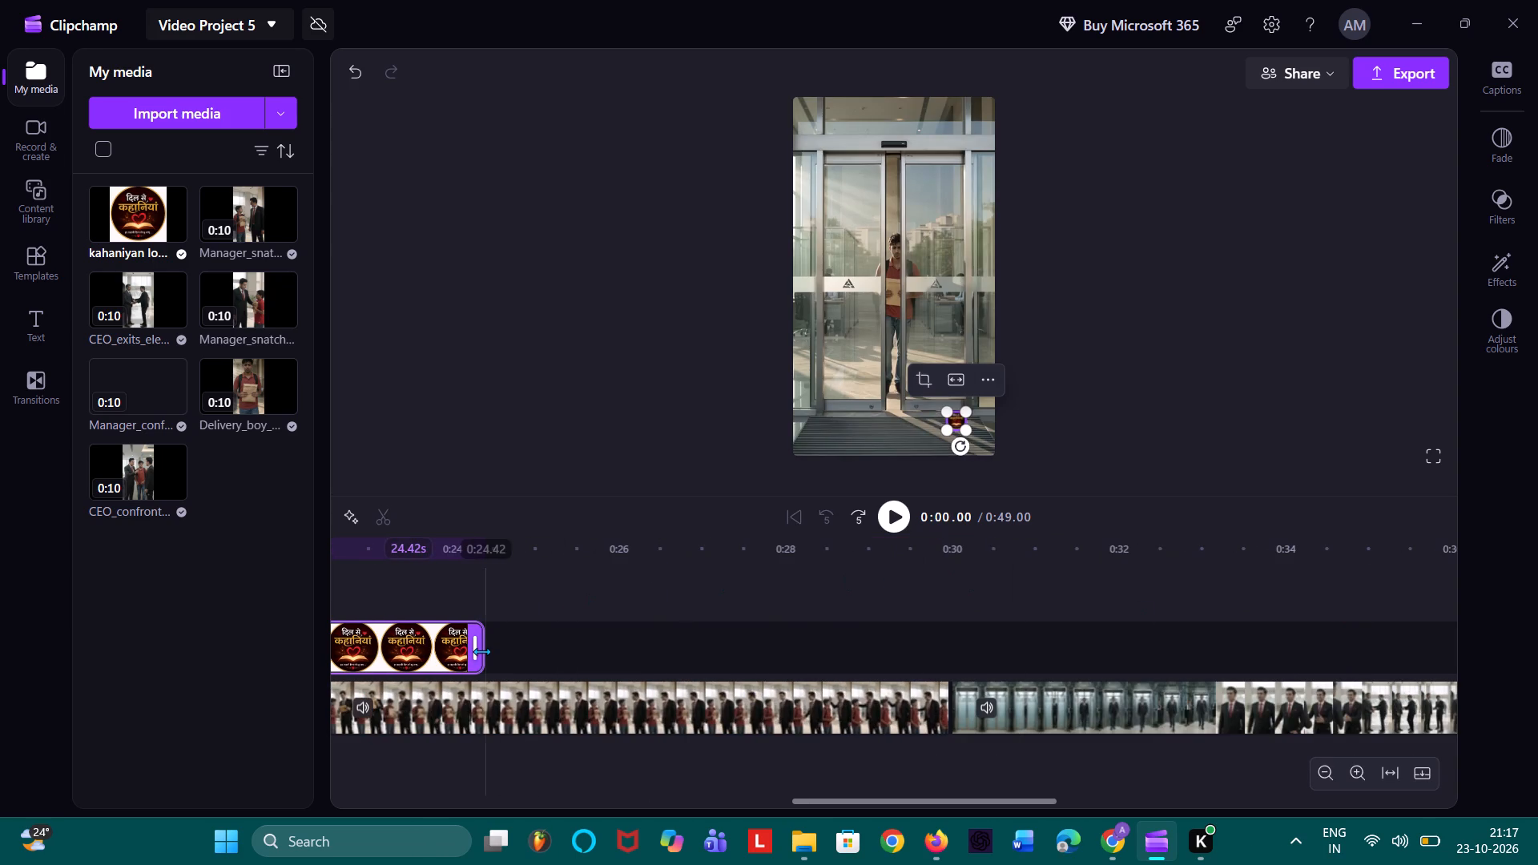
{"action": "left_click_drag", "start_coordinate": [481, 651], "coordinate": [1214, 662]}
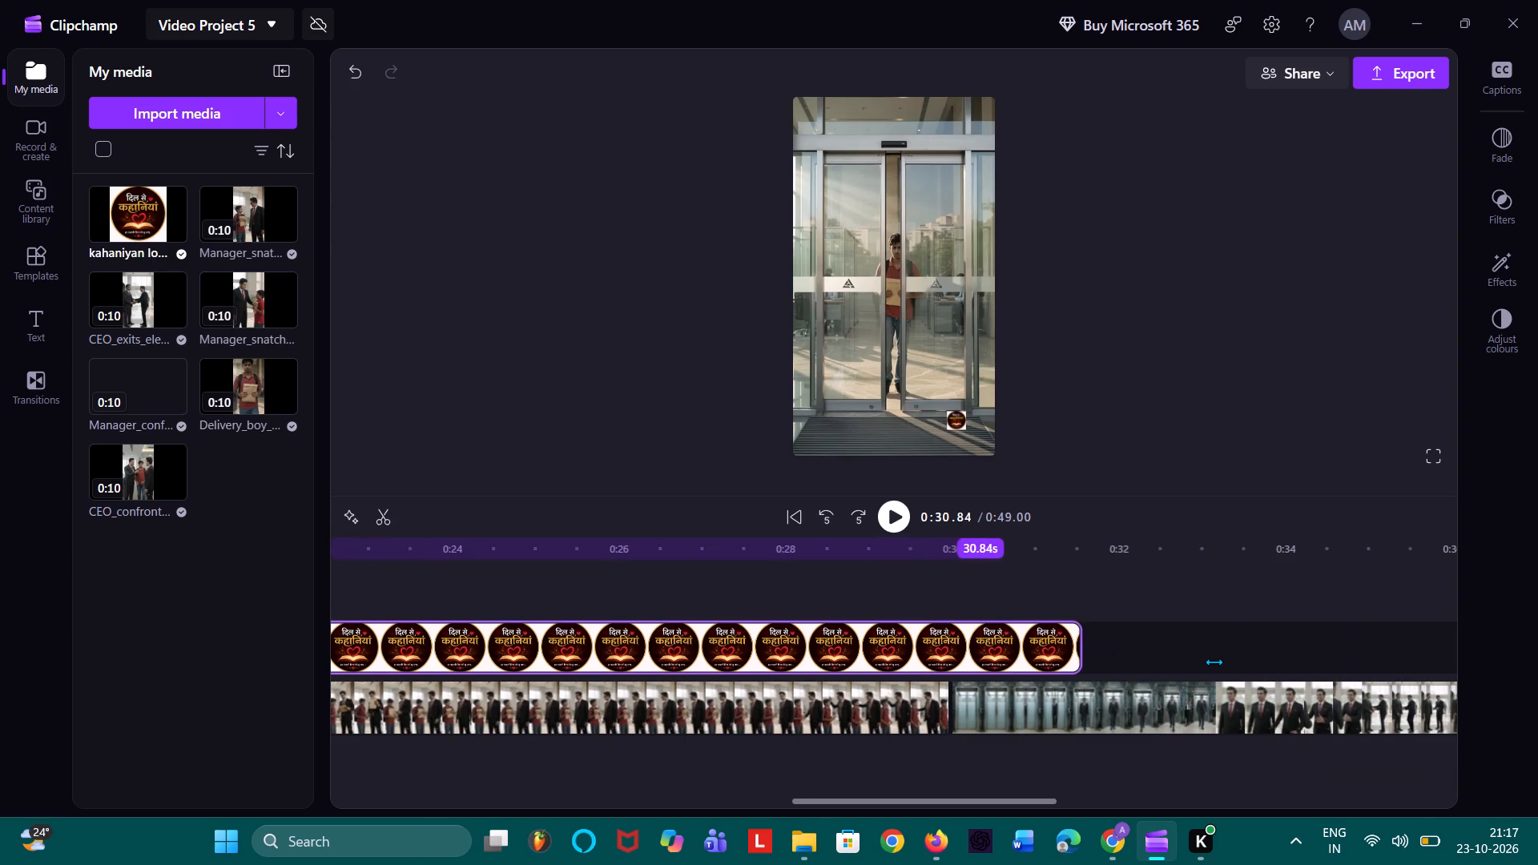
{"action": "scroll", "coordinate": [1214, 662], "scroll_direction": "left", "scroll_amount": 2}
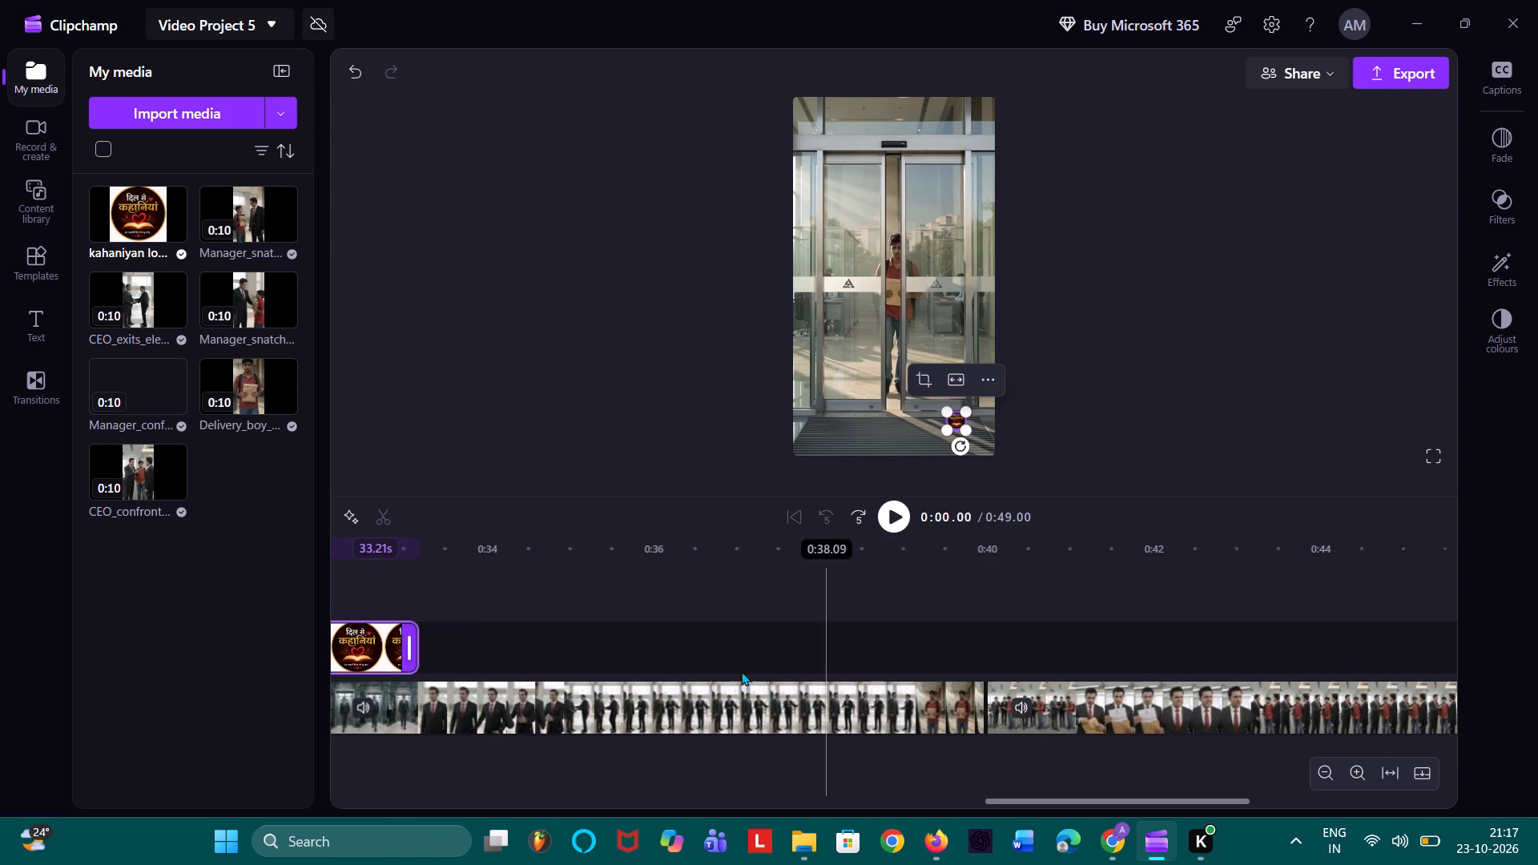
{"action": "left_click_drag", "start_coordinate": [408, 637], "coordinate": [1008, 601]}
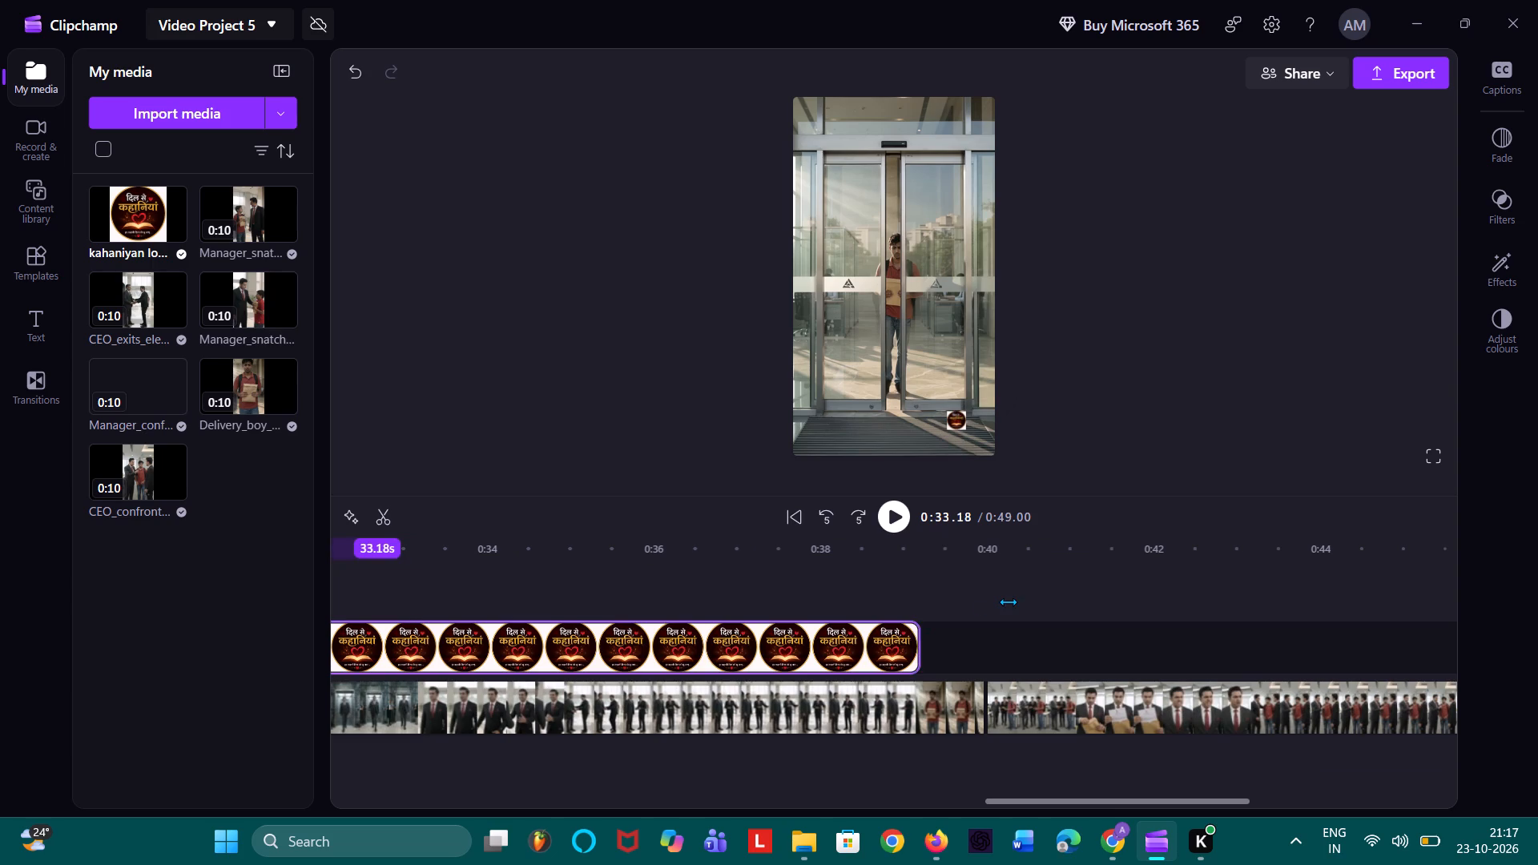
{"action": "left_click_drag", "start_coordinate": [1008, 601], "coordinate": [1258, 624]}
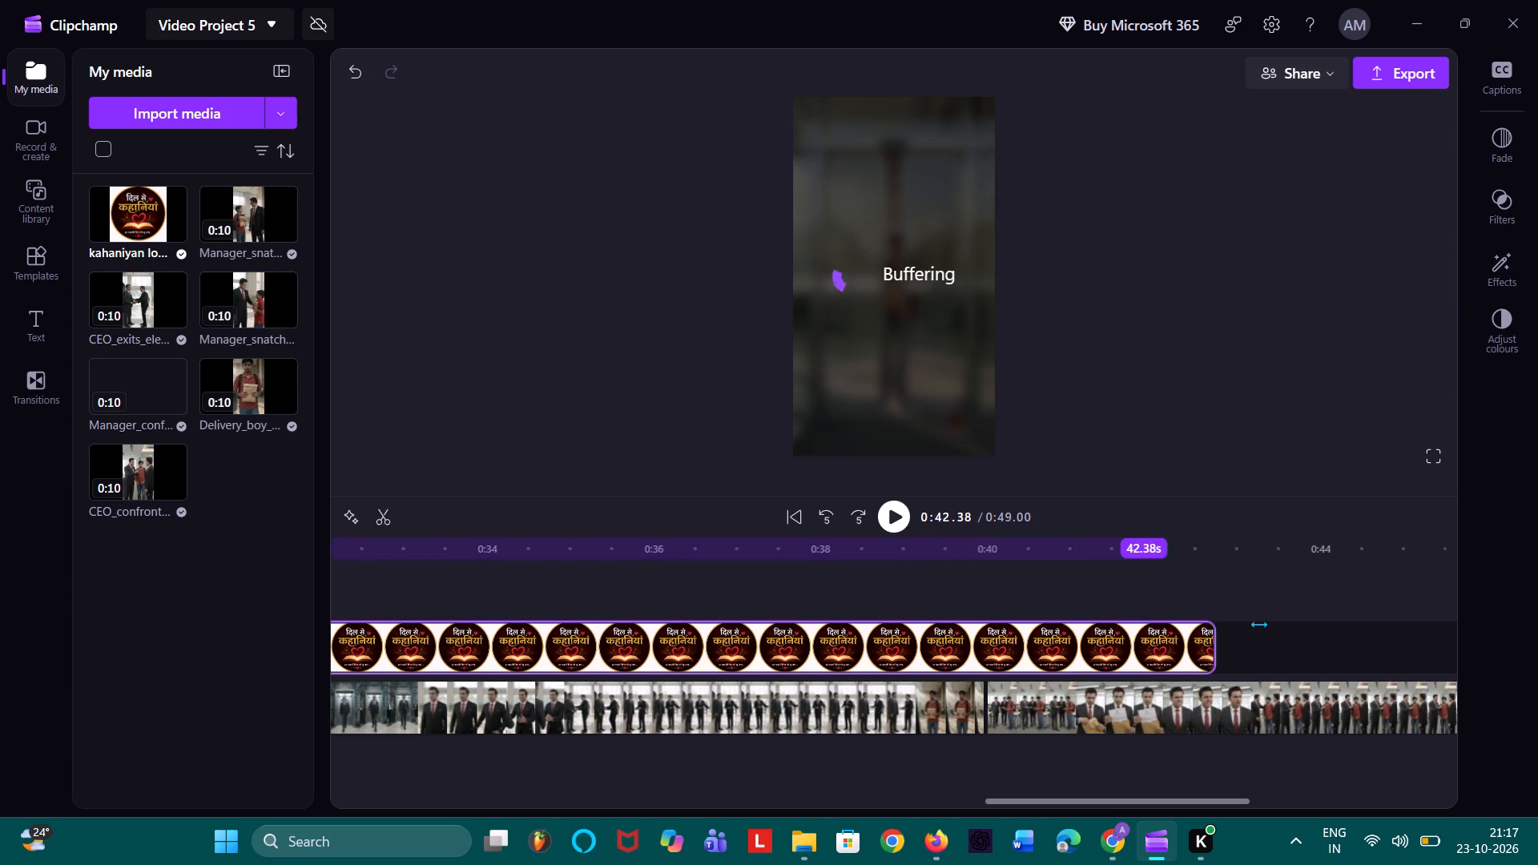
{"action": "left_click_drag", "start_coordinate": [1258, 624], "coordinate": [1537, 625]}
{"action": "scroll", "coordinate": [1323, 636], "scroll_direction": "left", "scroll_amount": 2}
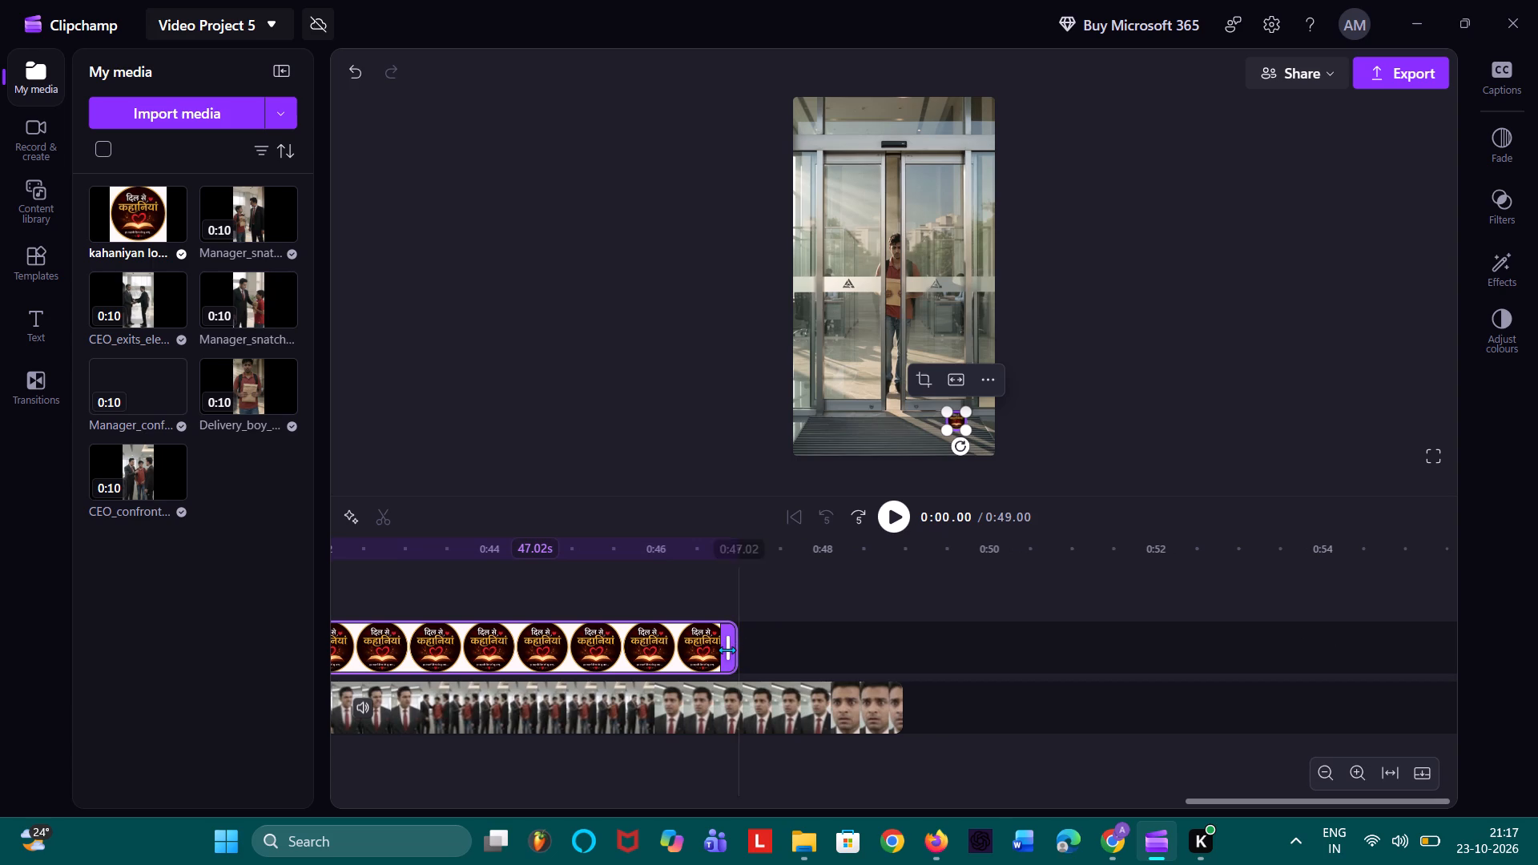
{"action": "left_click_drag", "start_coordinate": [727, 650], "coordinate": [880, 636]}
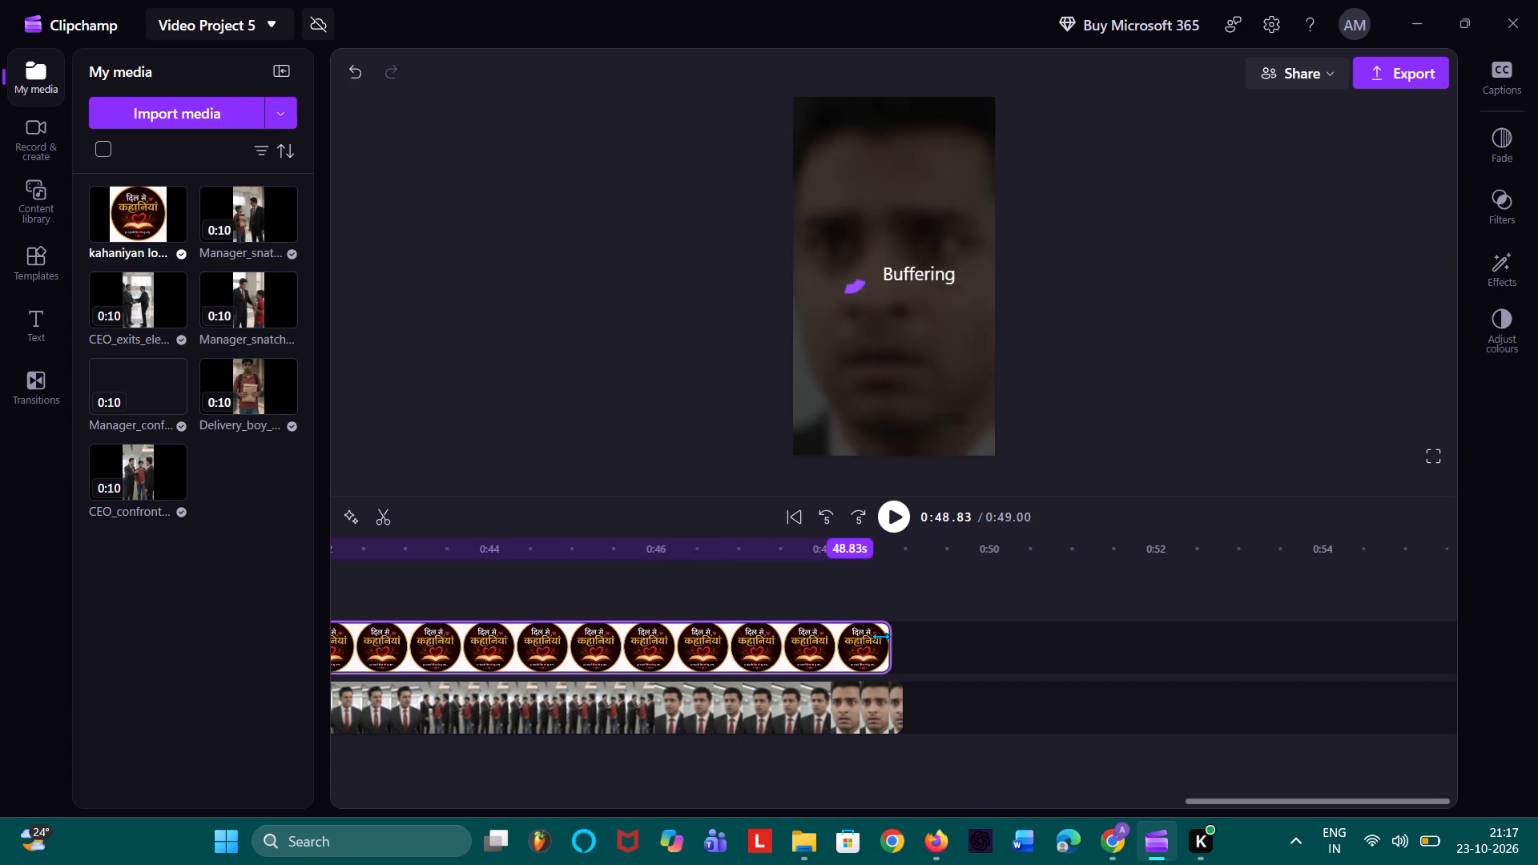
{"action": "left_click_drag", "start_coordinate": [880, 636], "coordinate": [891, 636]}
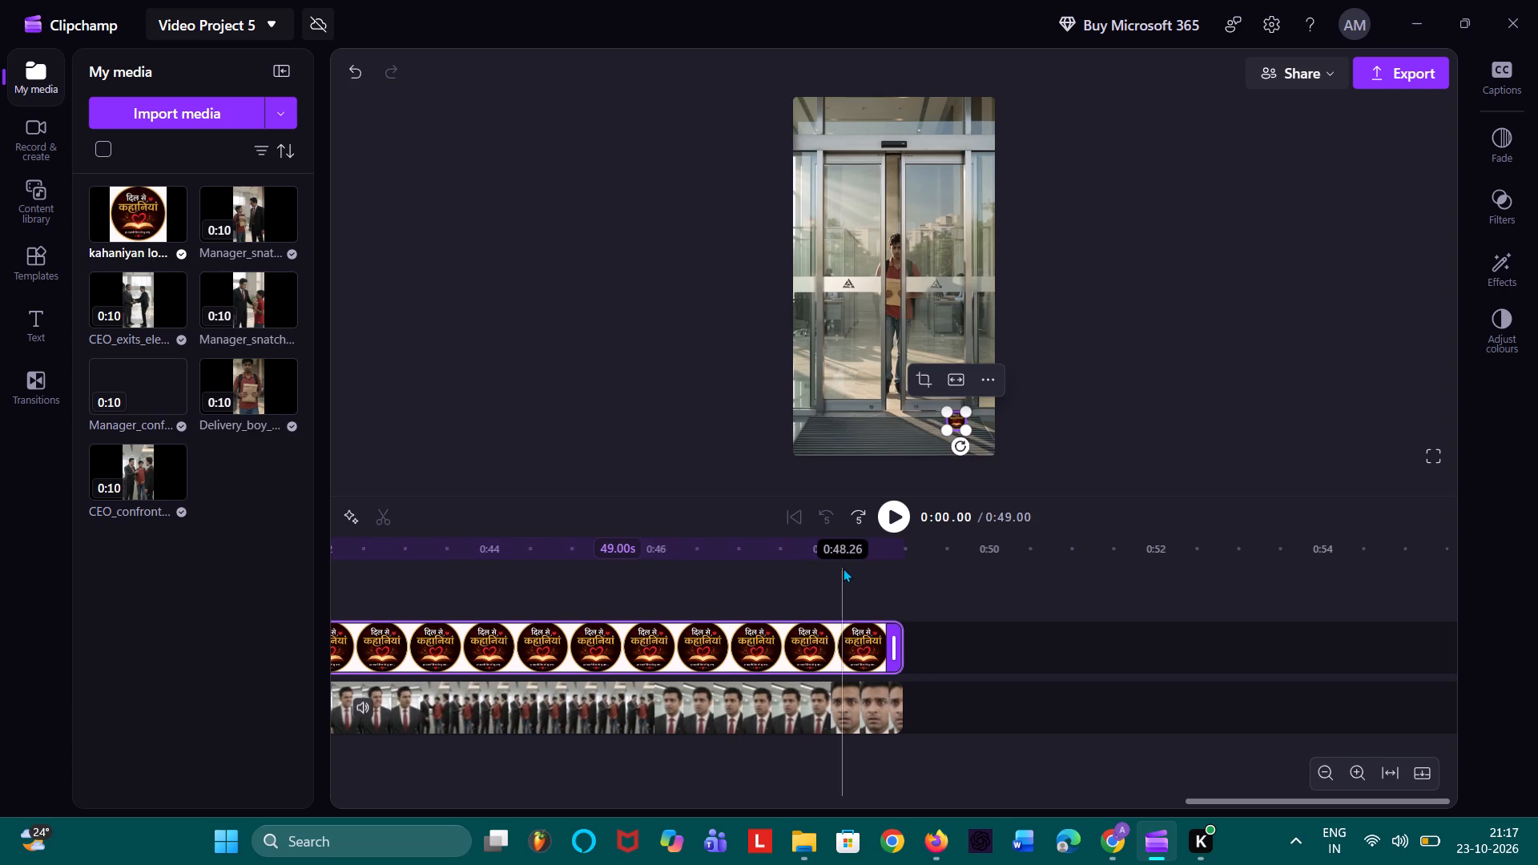
Play the video from the start to review the logo badge over the clips.
{"action": "left_click", "coordinate": [790, 513]}
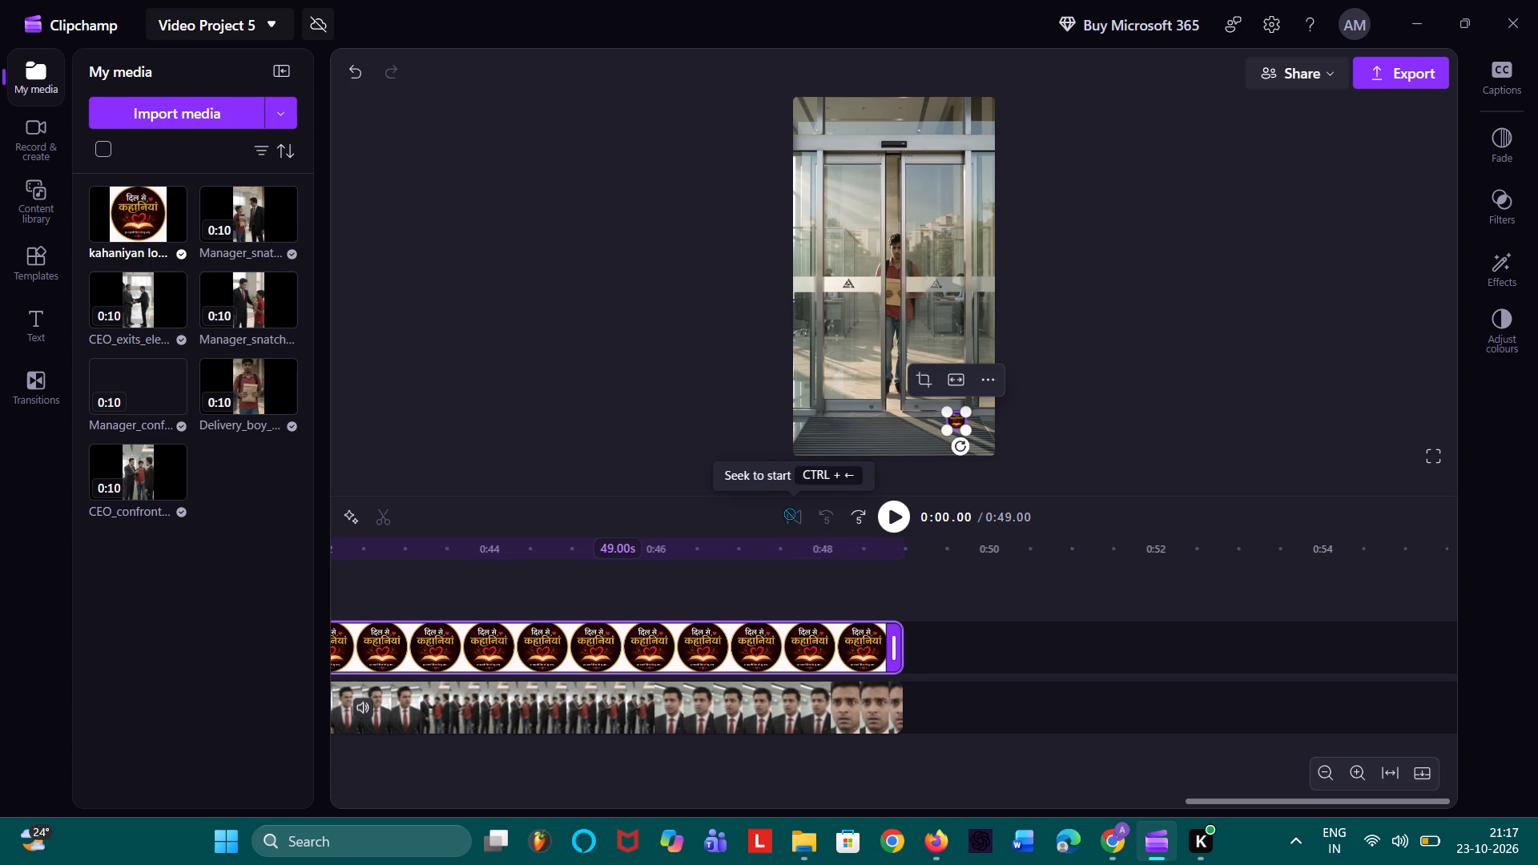
{"action": "key", "text": "space"}
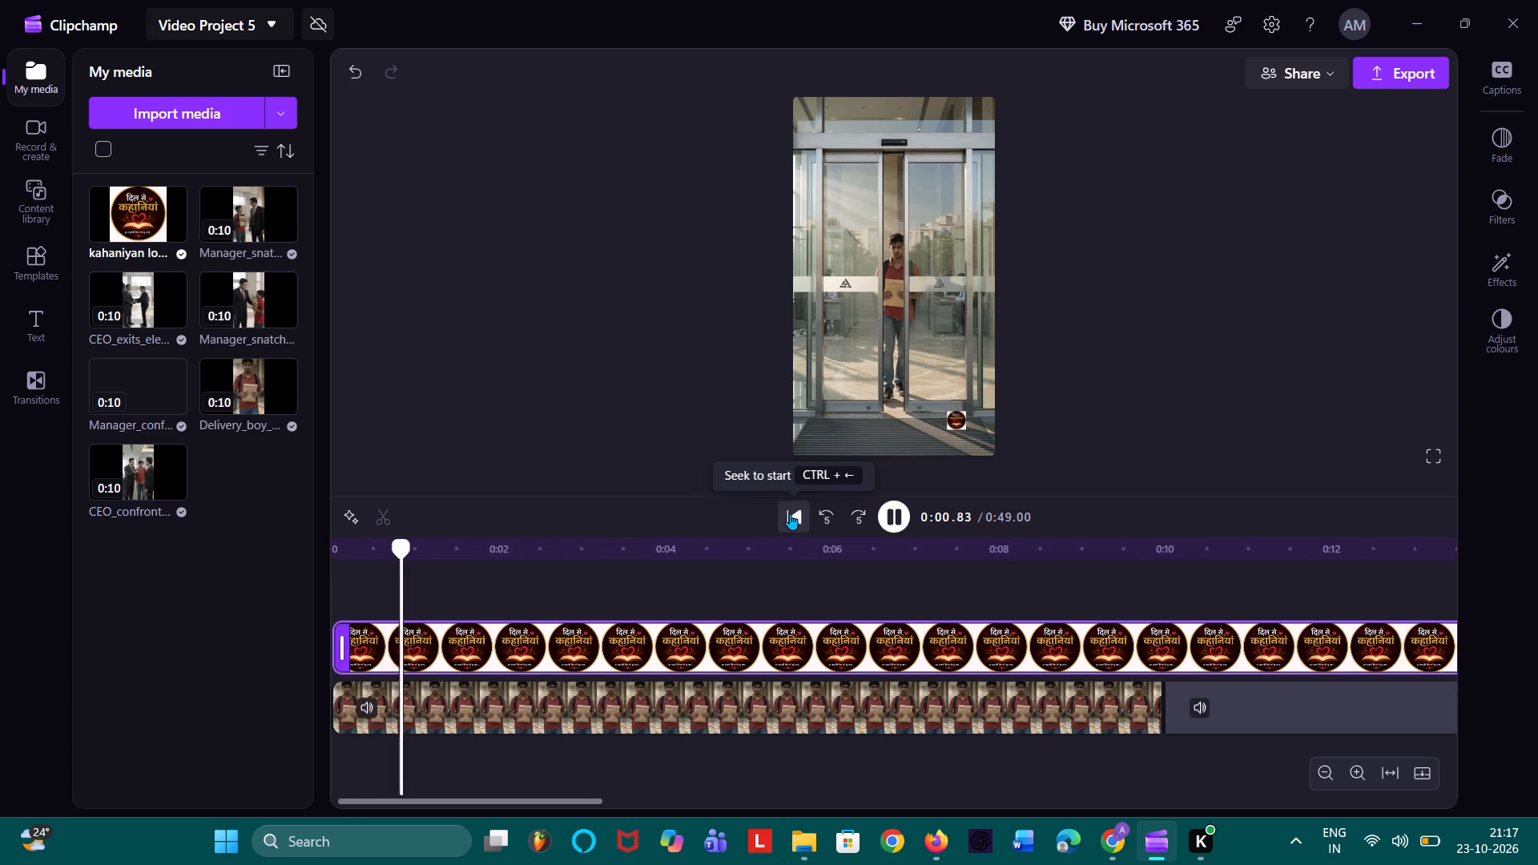
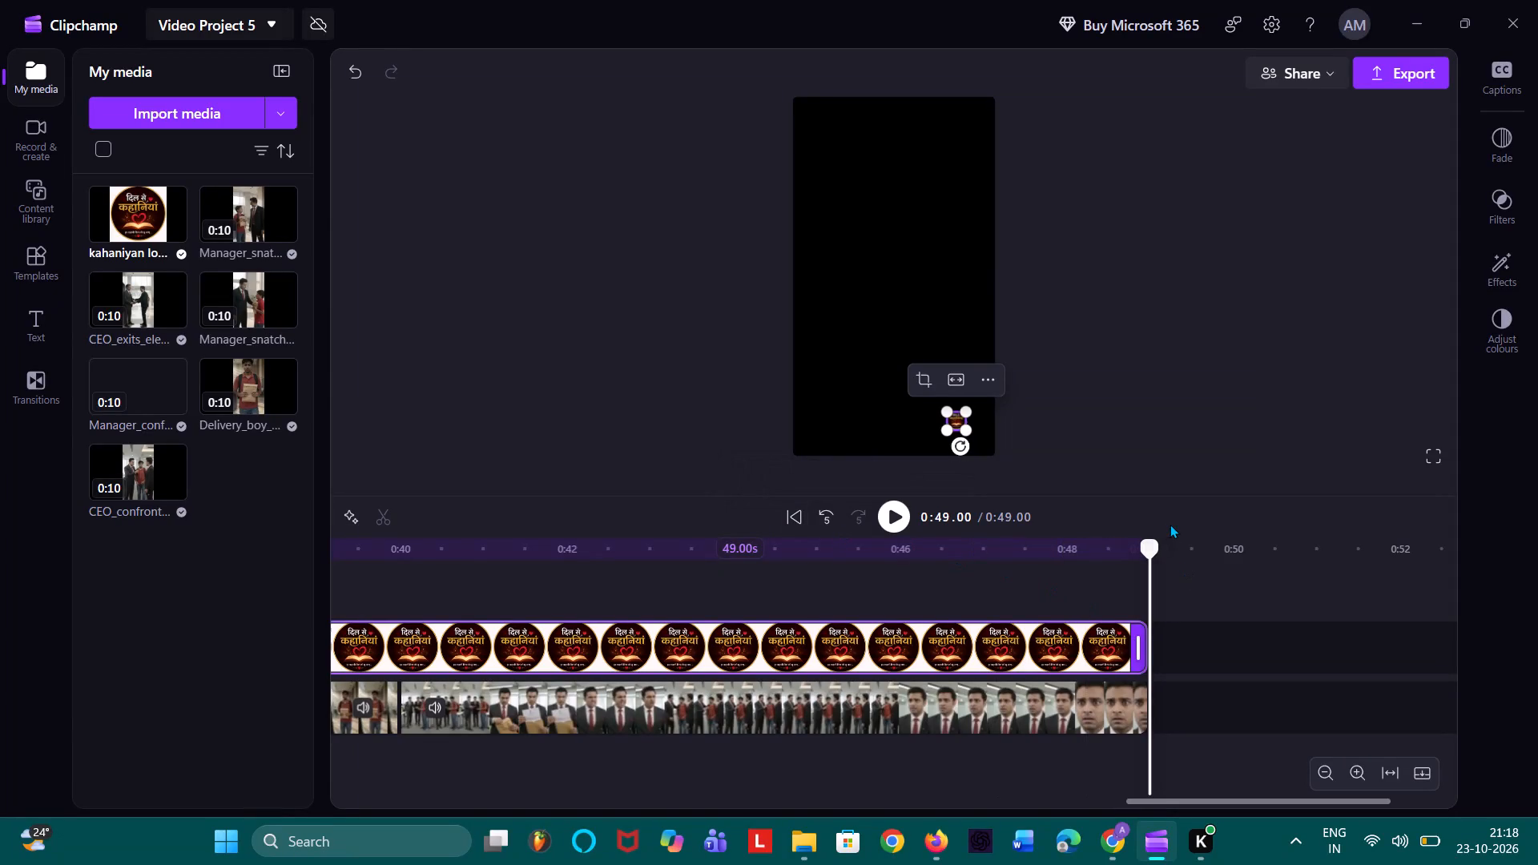
Play the opening seconds of the video from the start to review the logo badge, and return to the beginning.
{"action": "left_click_drag", "start_coordinate": [1151, 543], "coordinate": [1073, 553]}
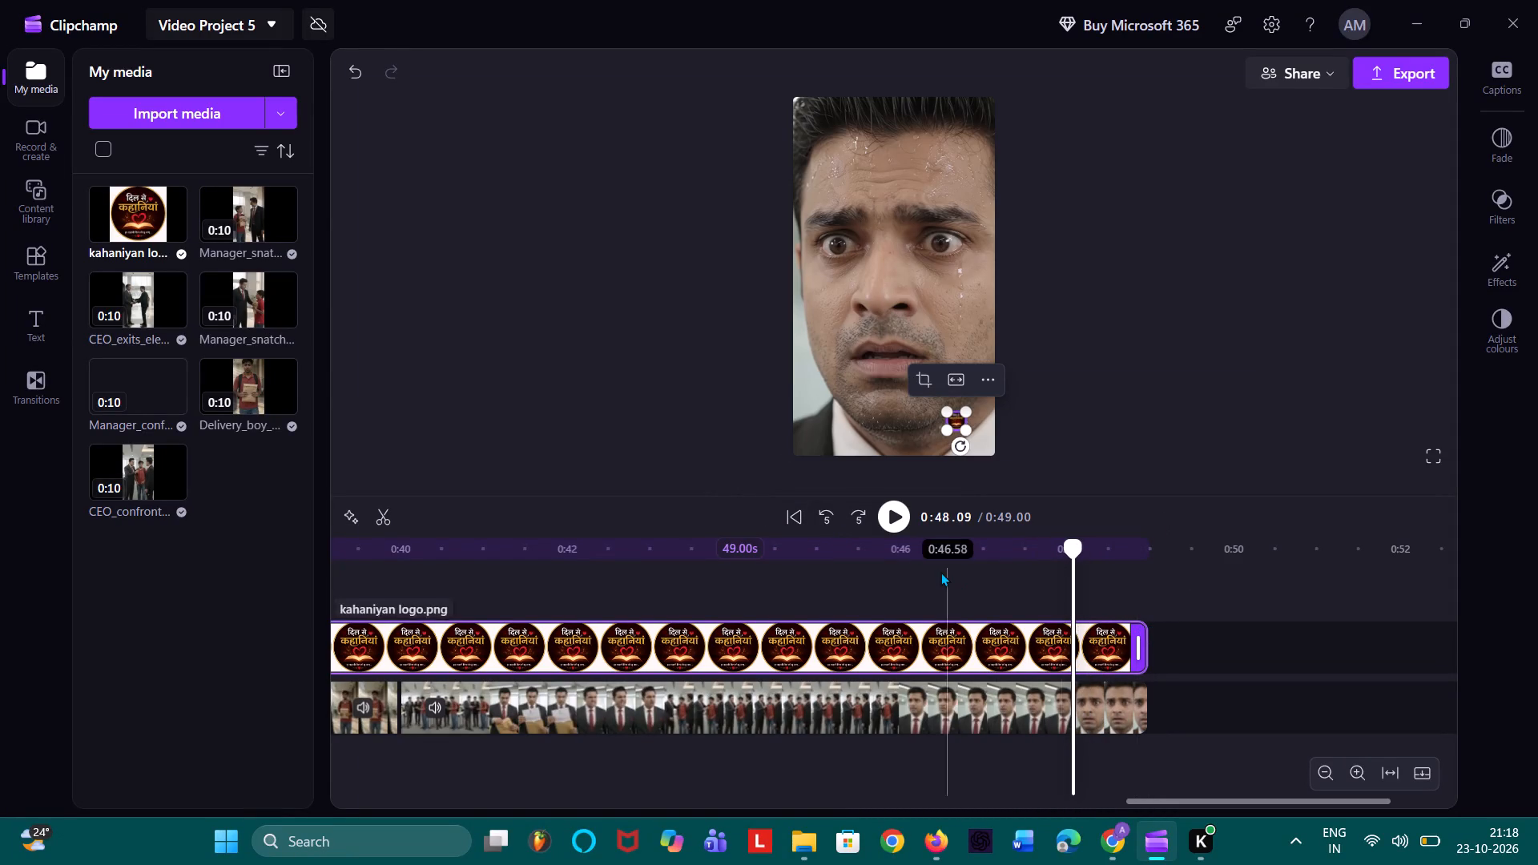
{"action": "left_click", "coordinate": [795, 518]}
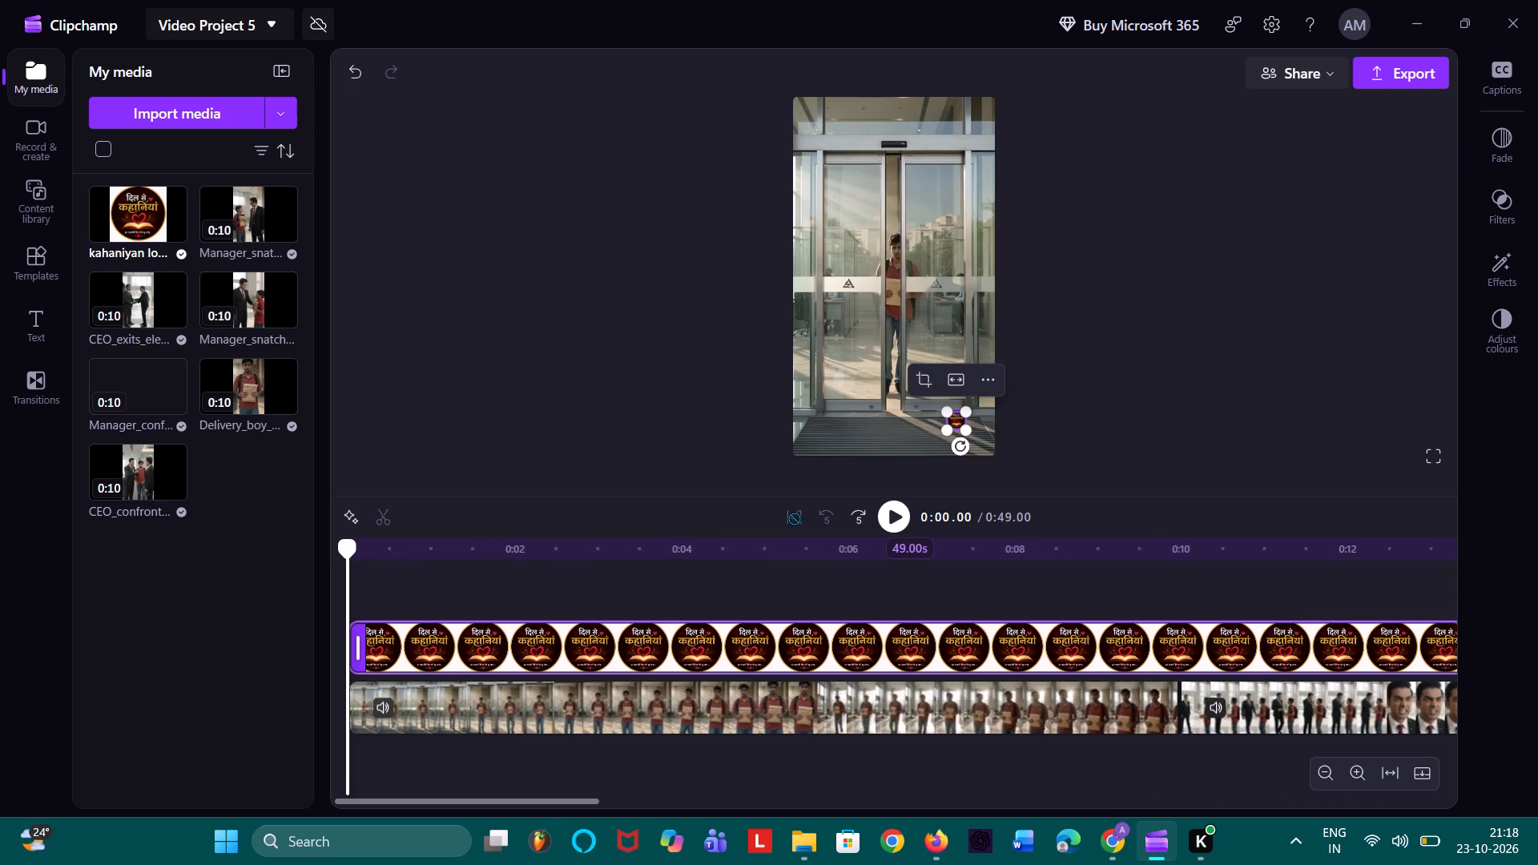
{"action": "left_click", "coordinate": [696, 280]}
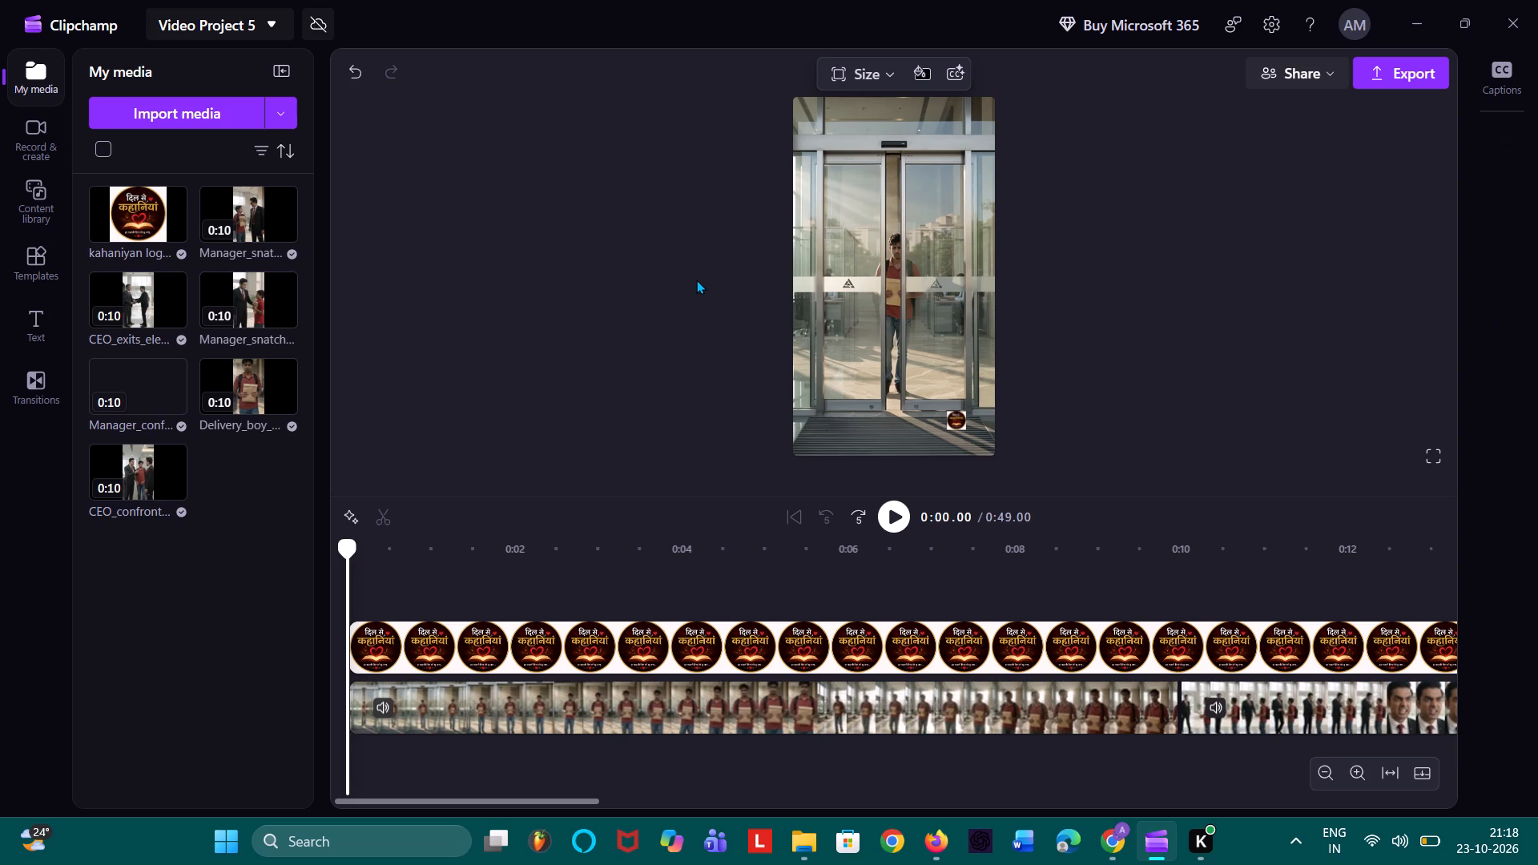
{"action": "left_click", "coordinate": [902, 525]}
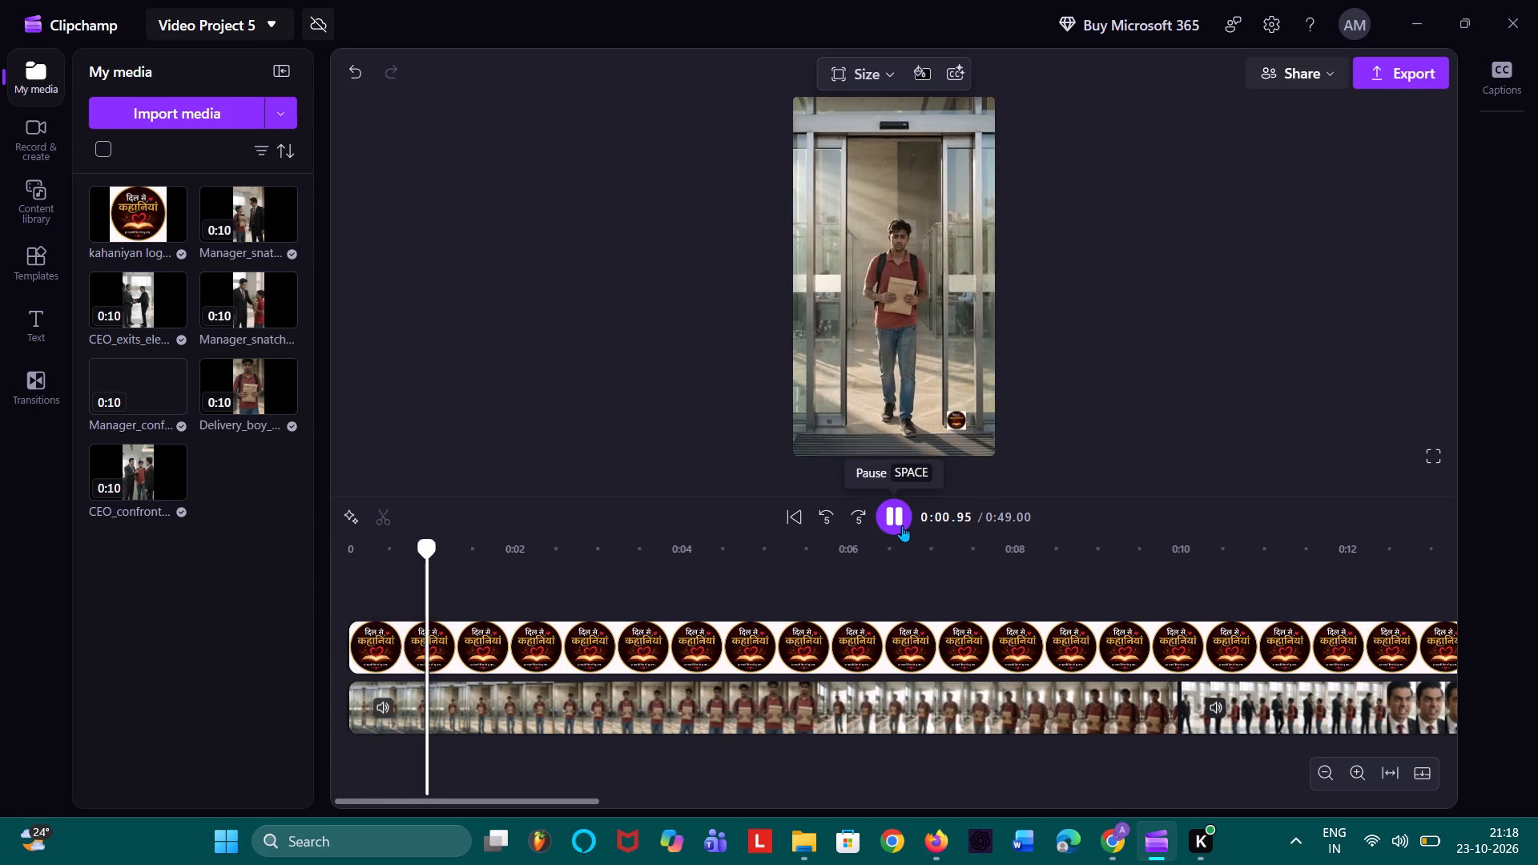
{"action": "left_click", "coordinate": [902, 525]}
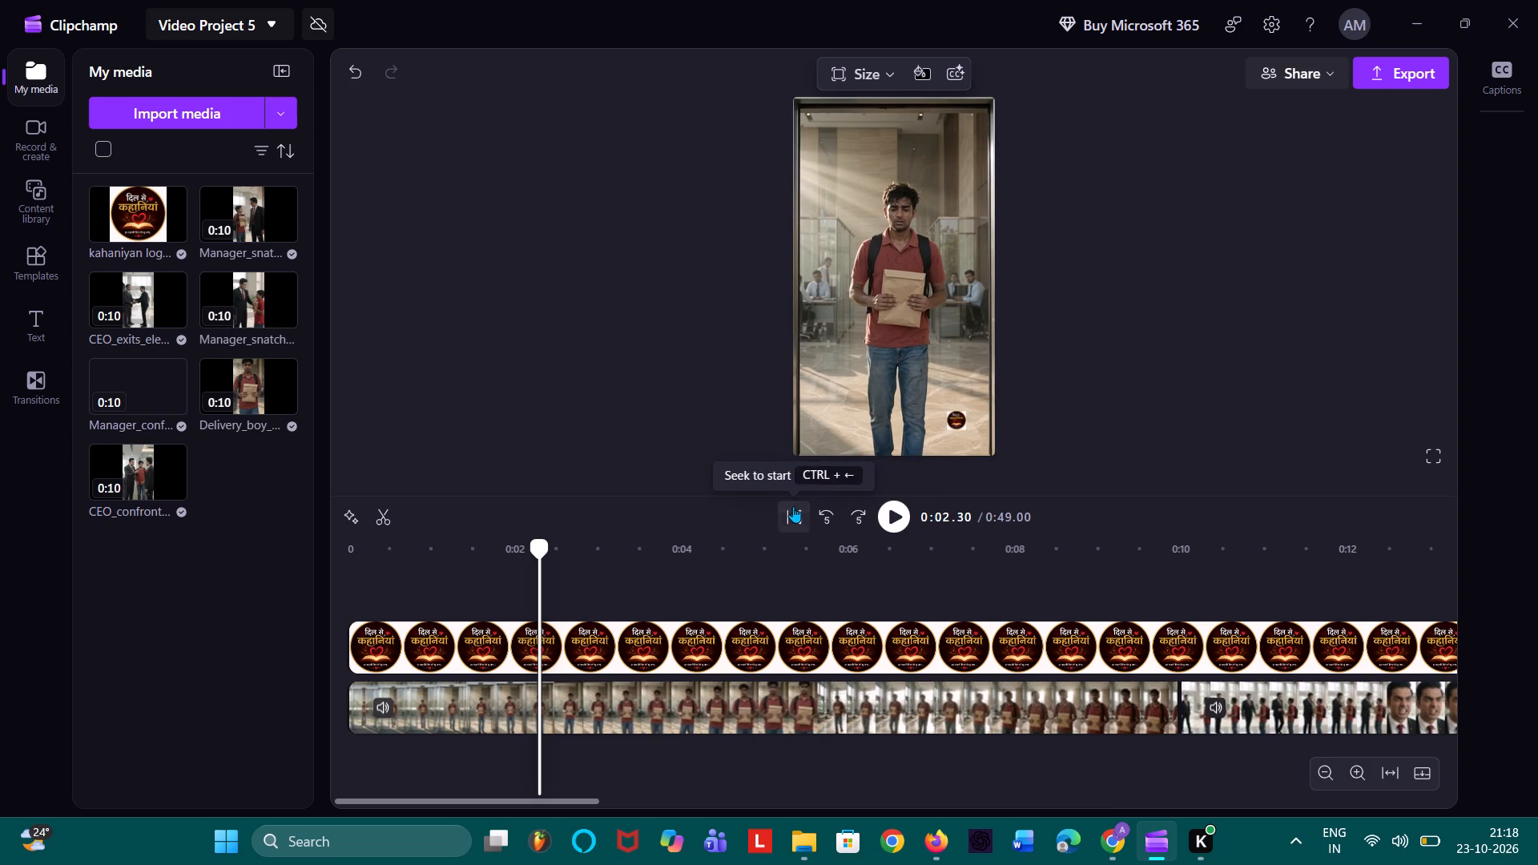
{"action": "left_click", "coordinate": [793, 506]}
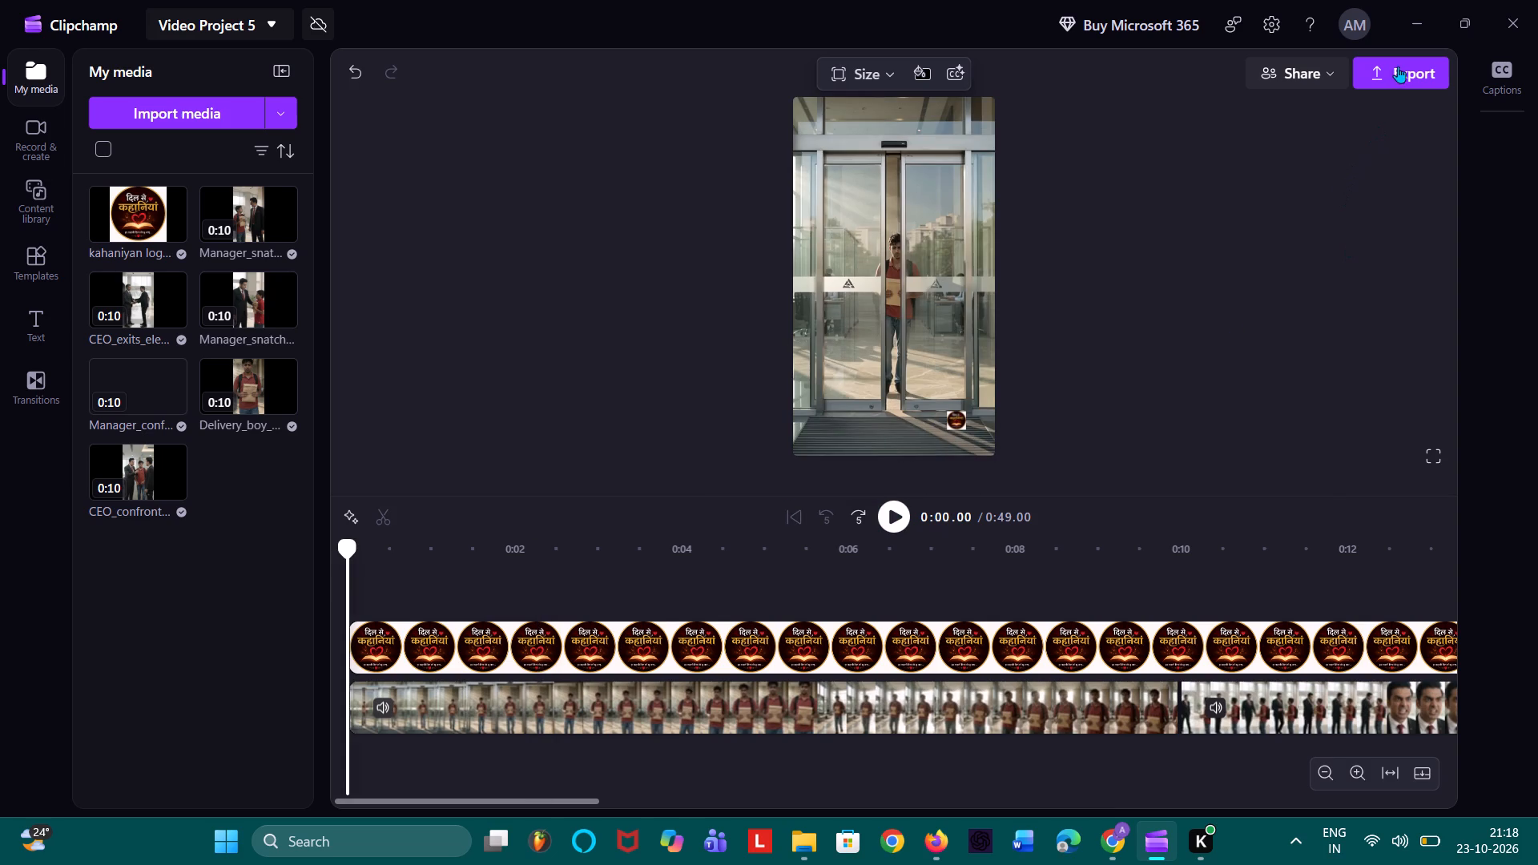
Export the video in 1080p quality with the file name Video Project 5.
{"action": "left_click", "coordinate": [1399, 66]}
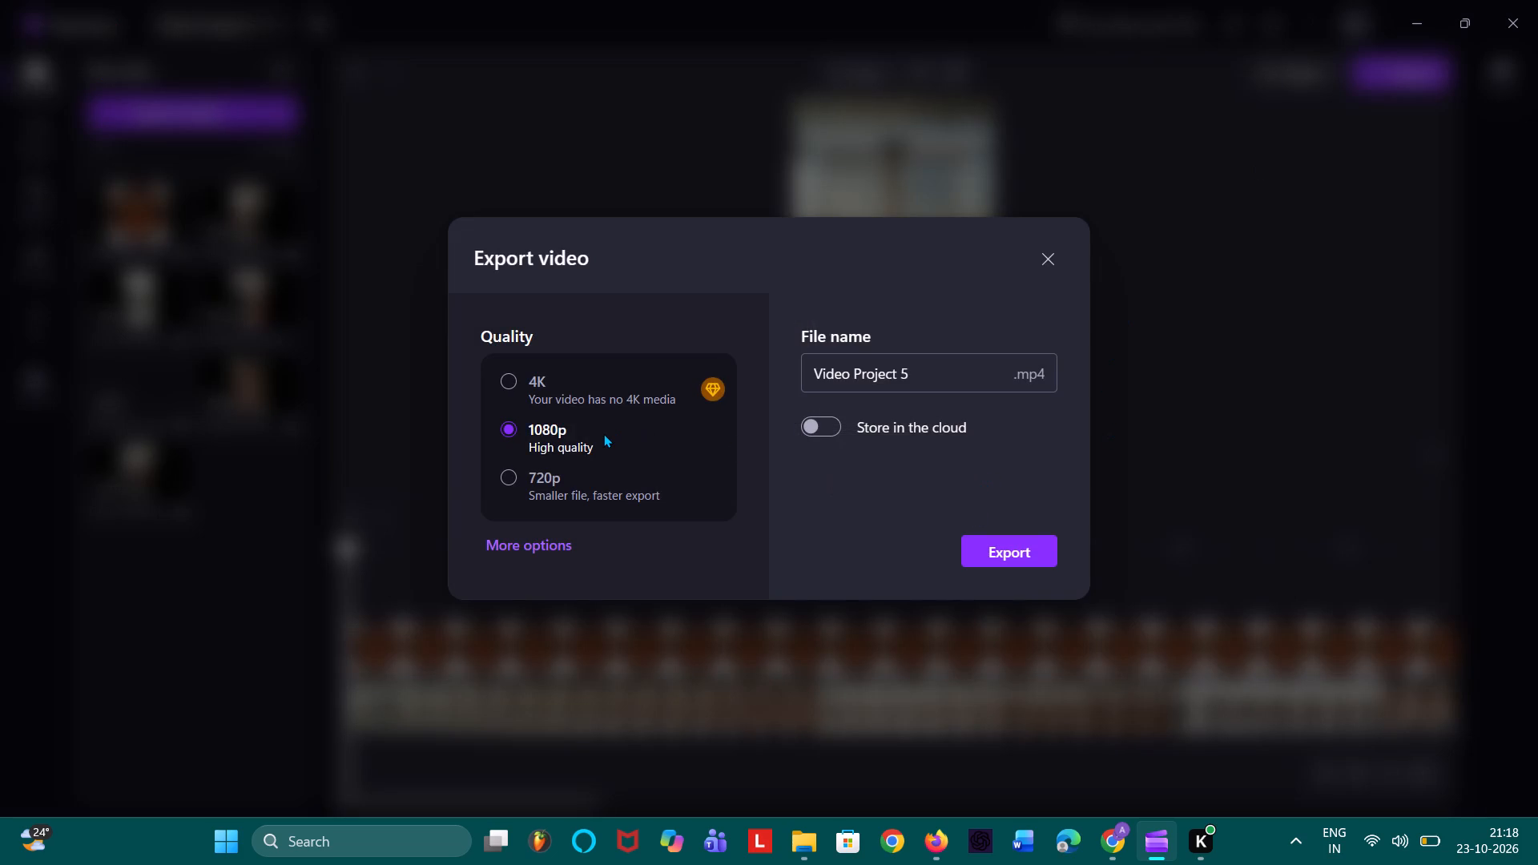
{"action": "left_click", "coordinate": [982, 545]}
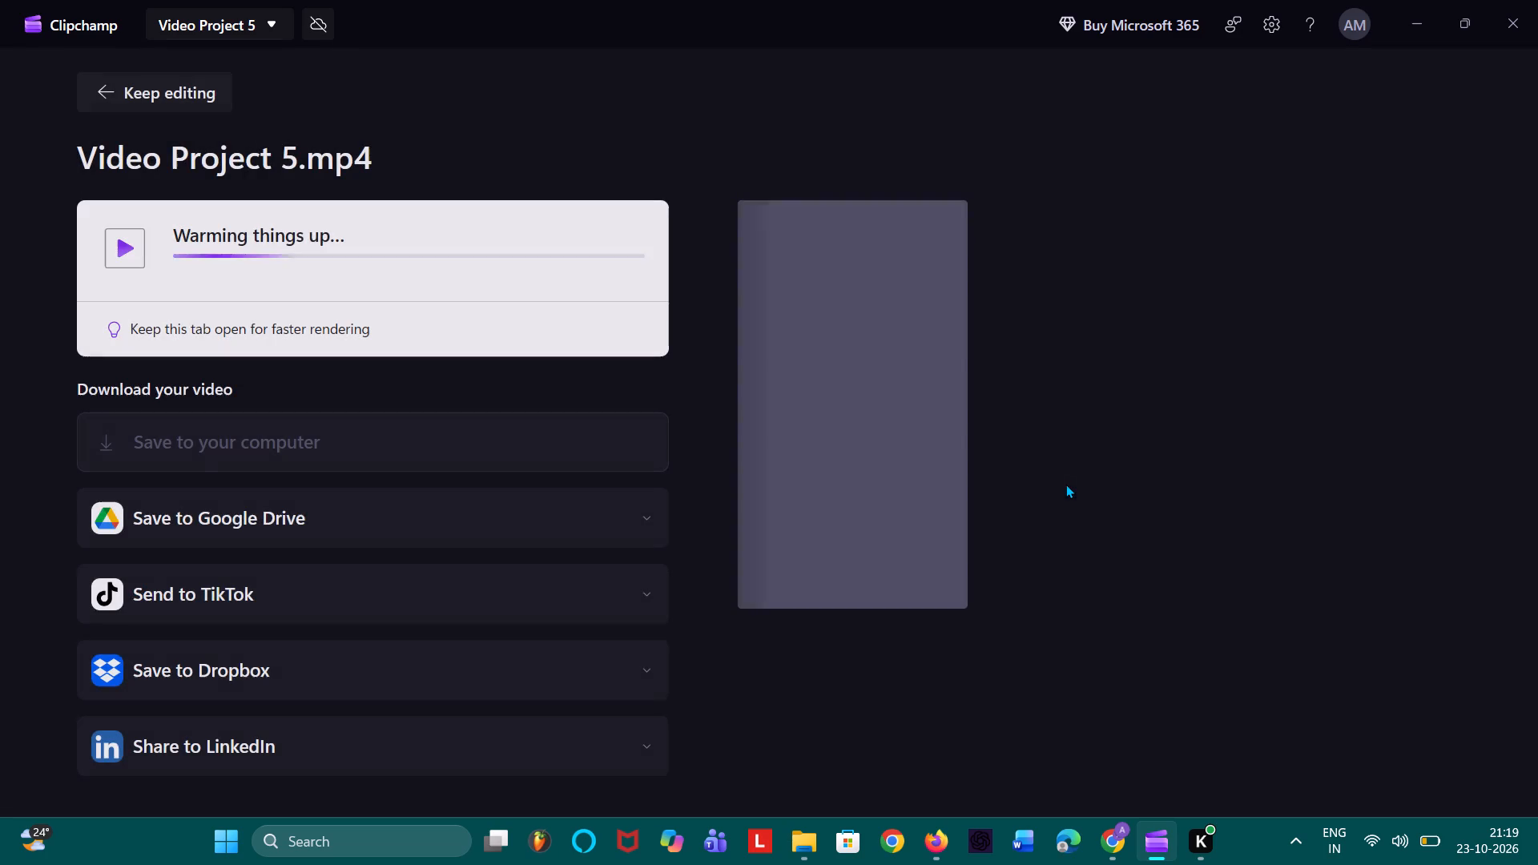